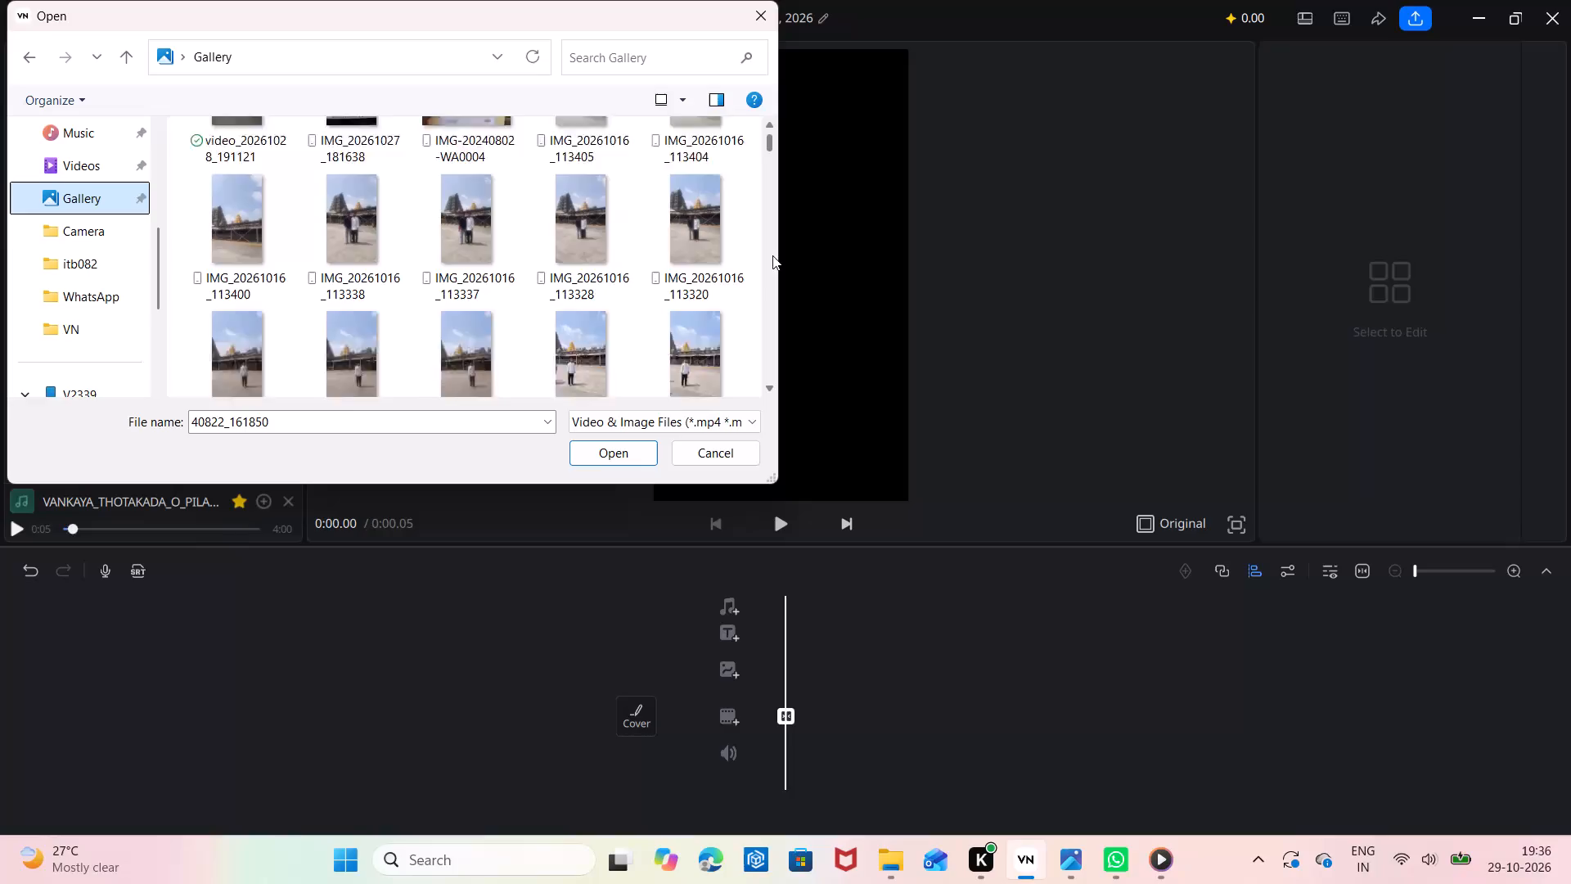
Find the photo IMG_20240808_122012 of the man leaning against a tree in the Gallery and add it to the project as an overlay.
drag(772, 255, 763, 395)
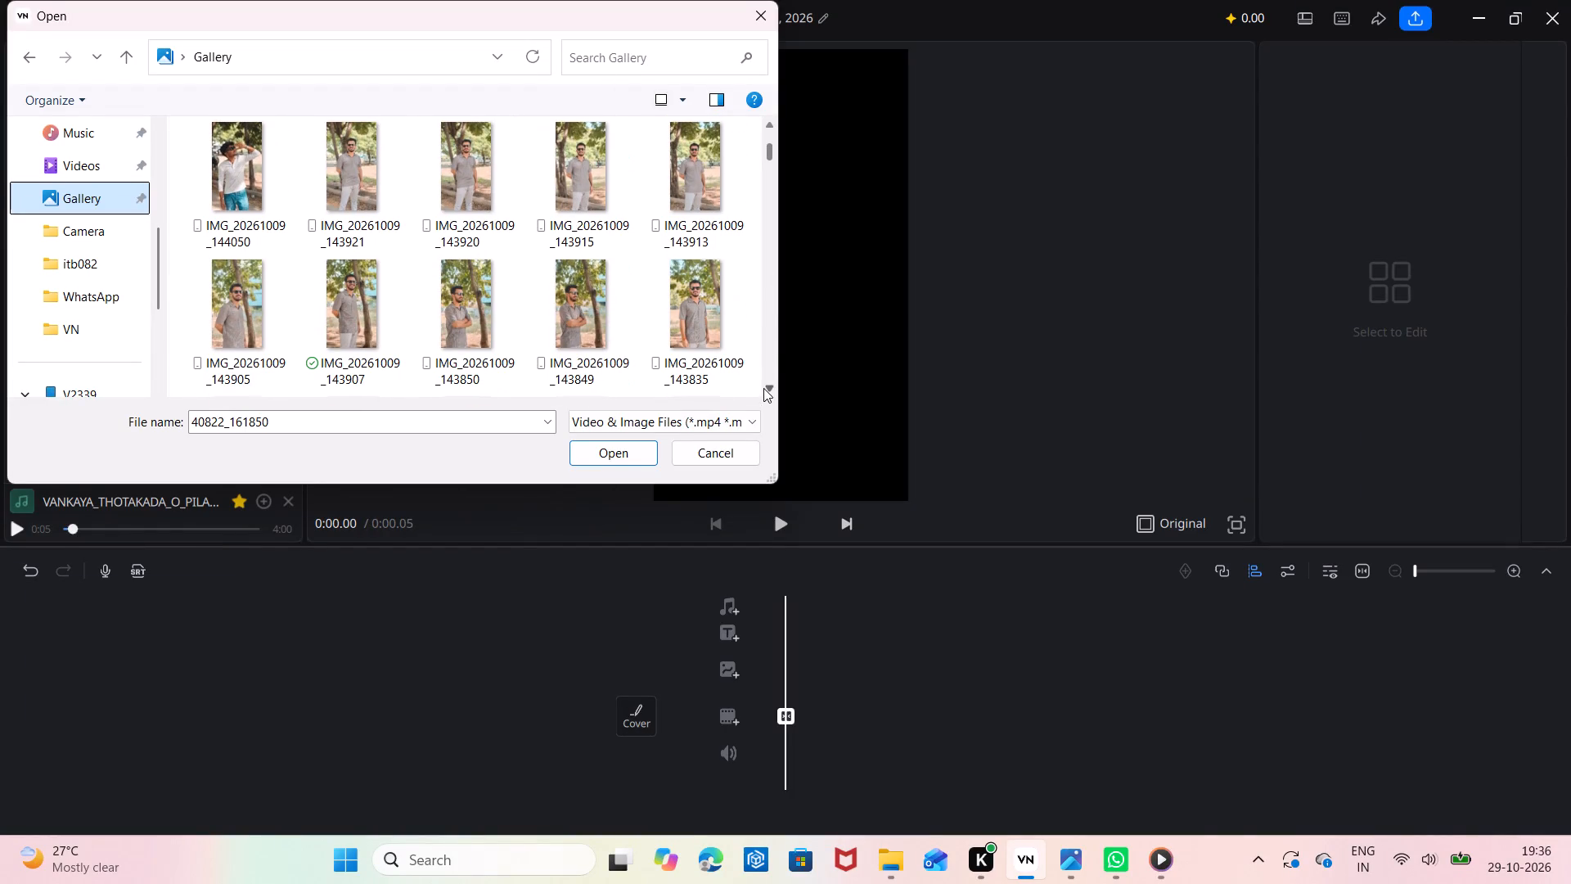
drag(768, 145, 785, 264)
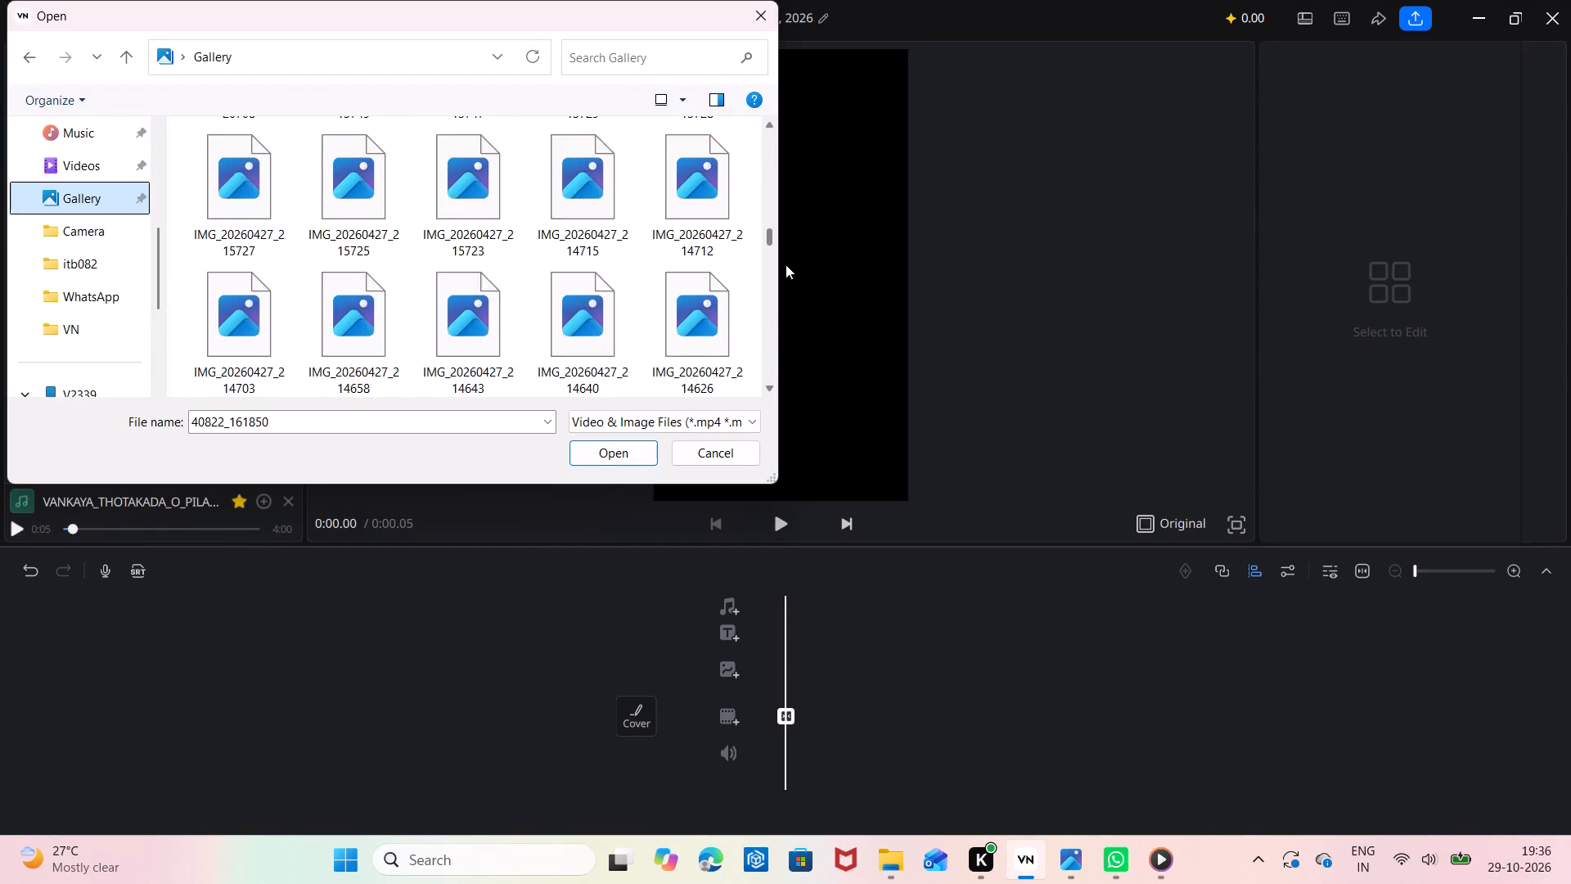
drag(785, 264, 789, 413)
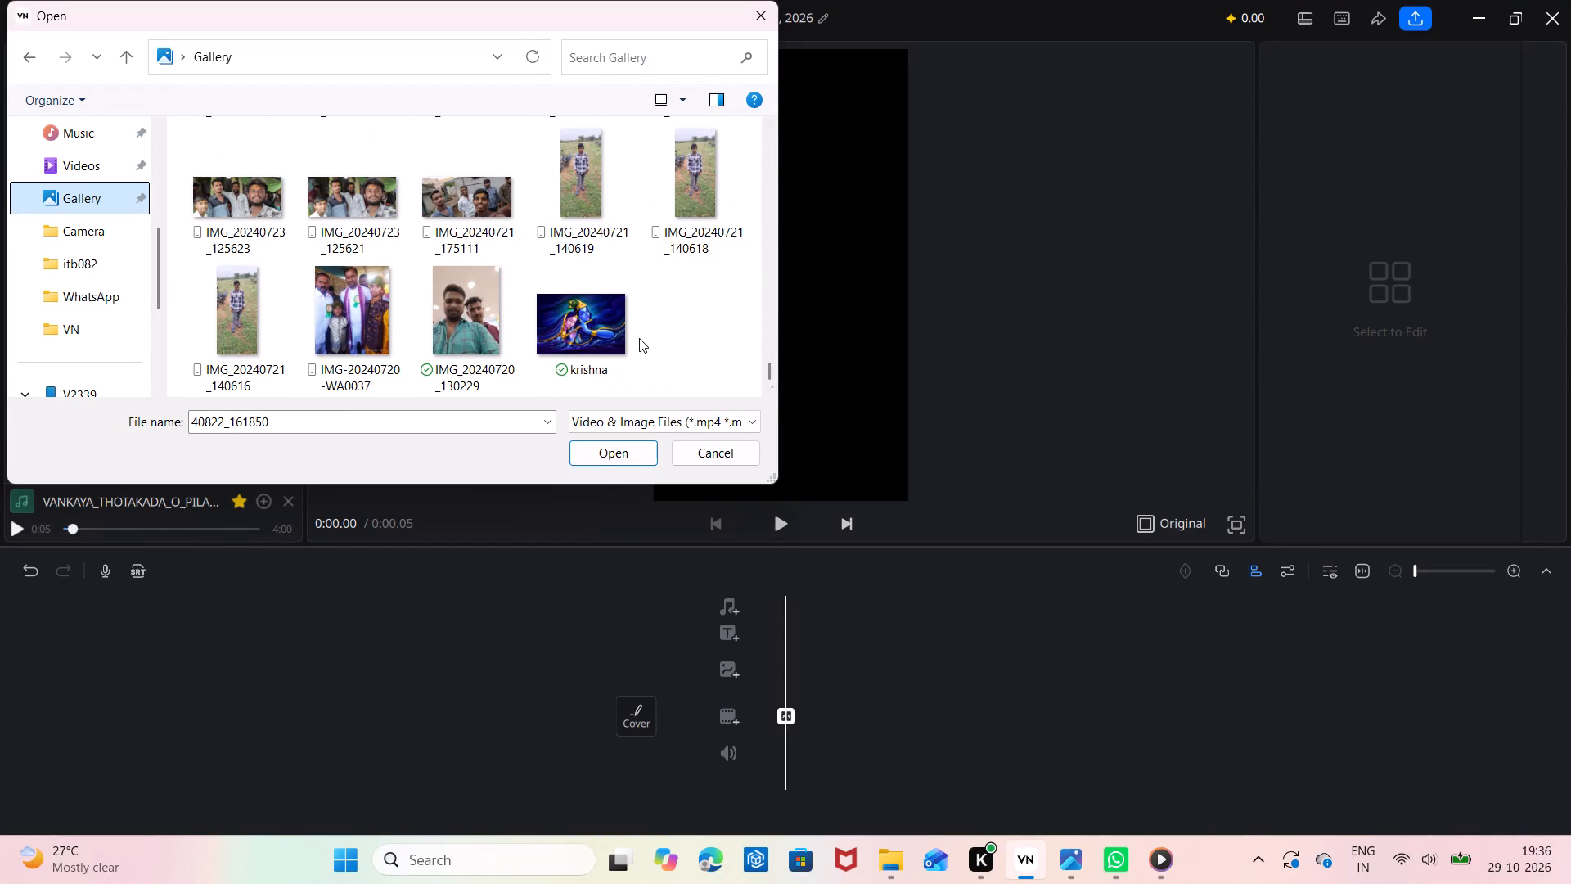
scroll(639, 338, up, 9)
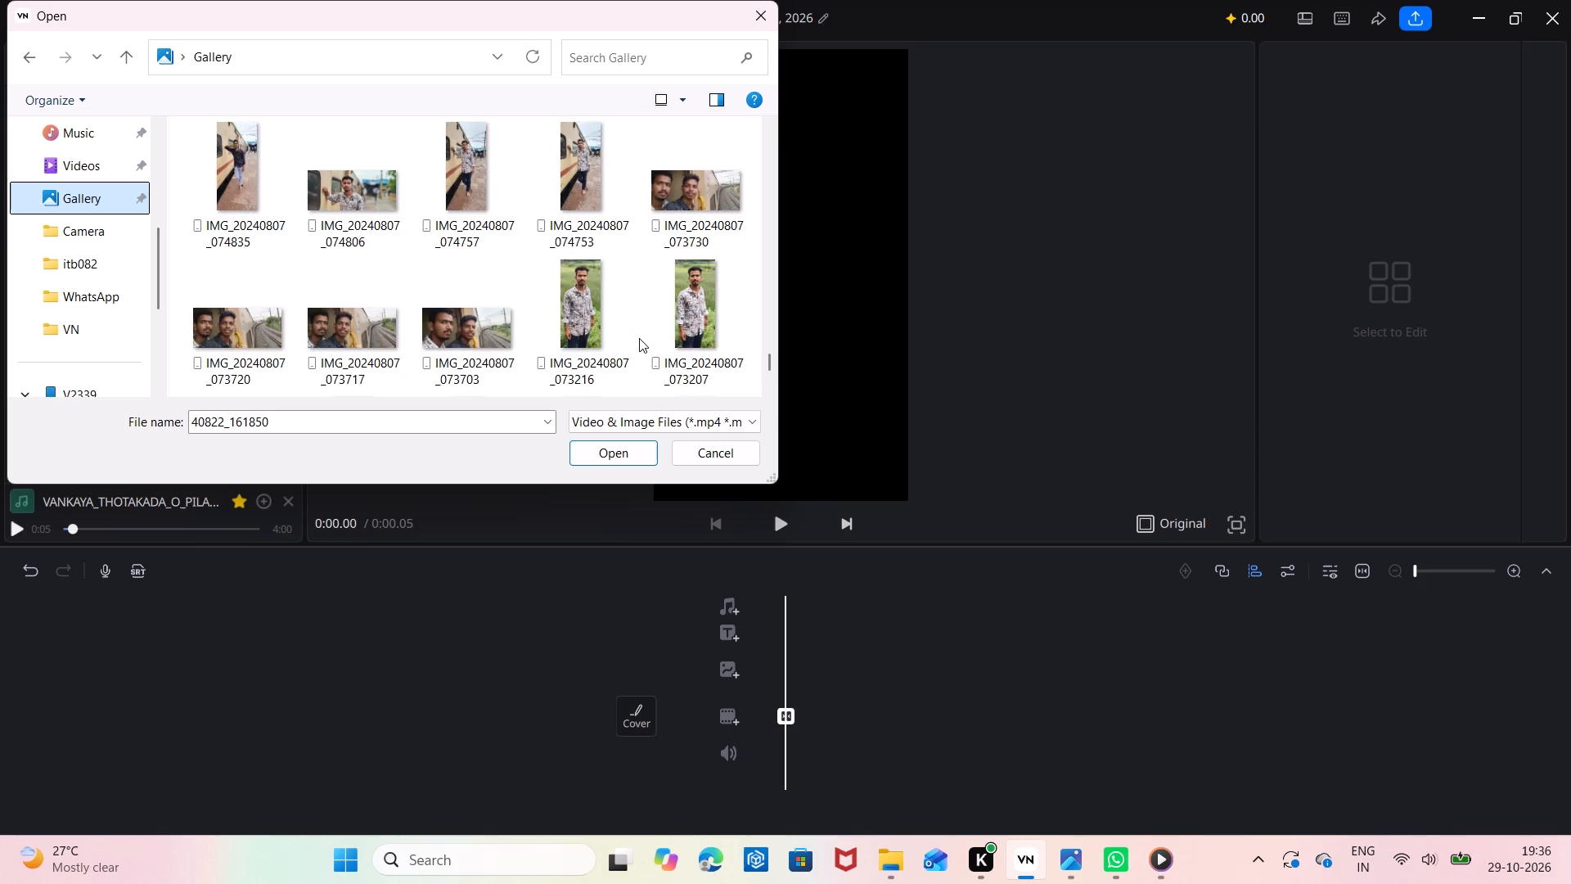
scroll(639, 338, up, 7)
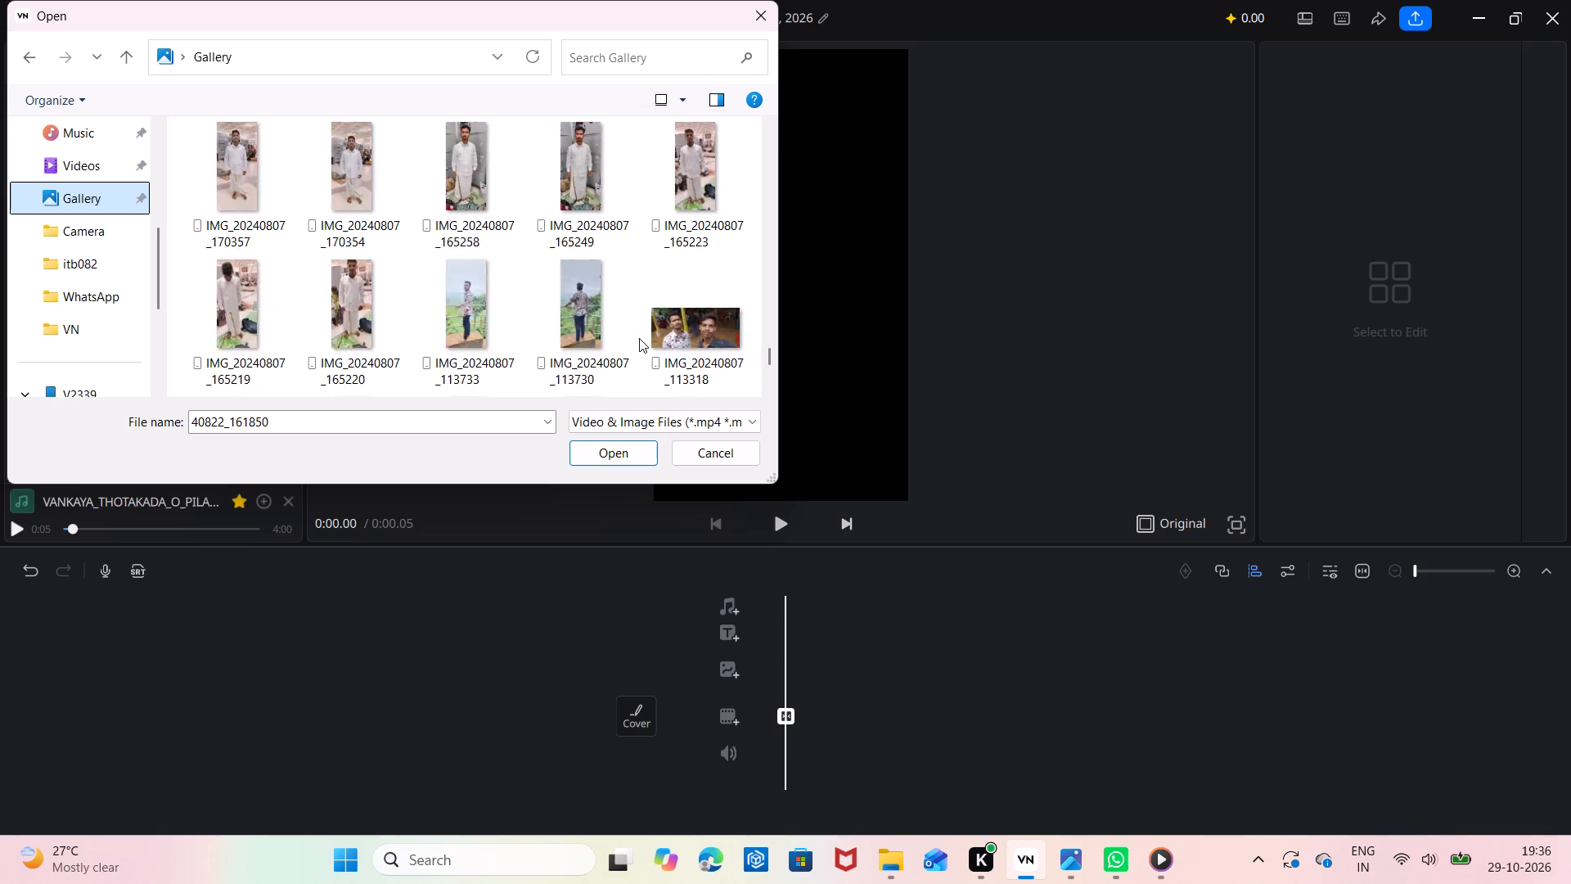
scroll(639, 338, up, 4)
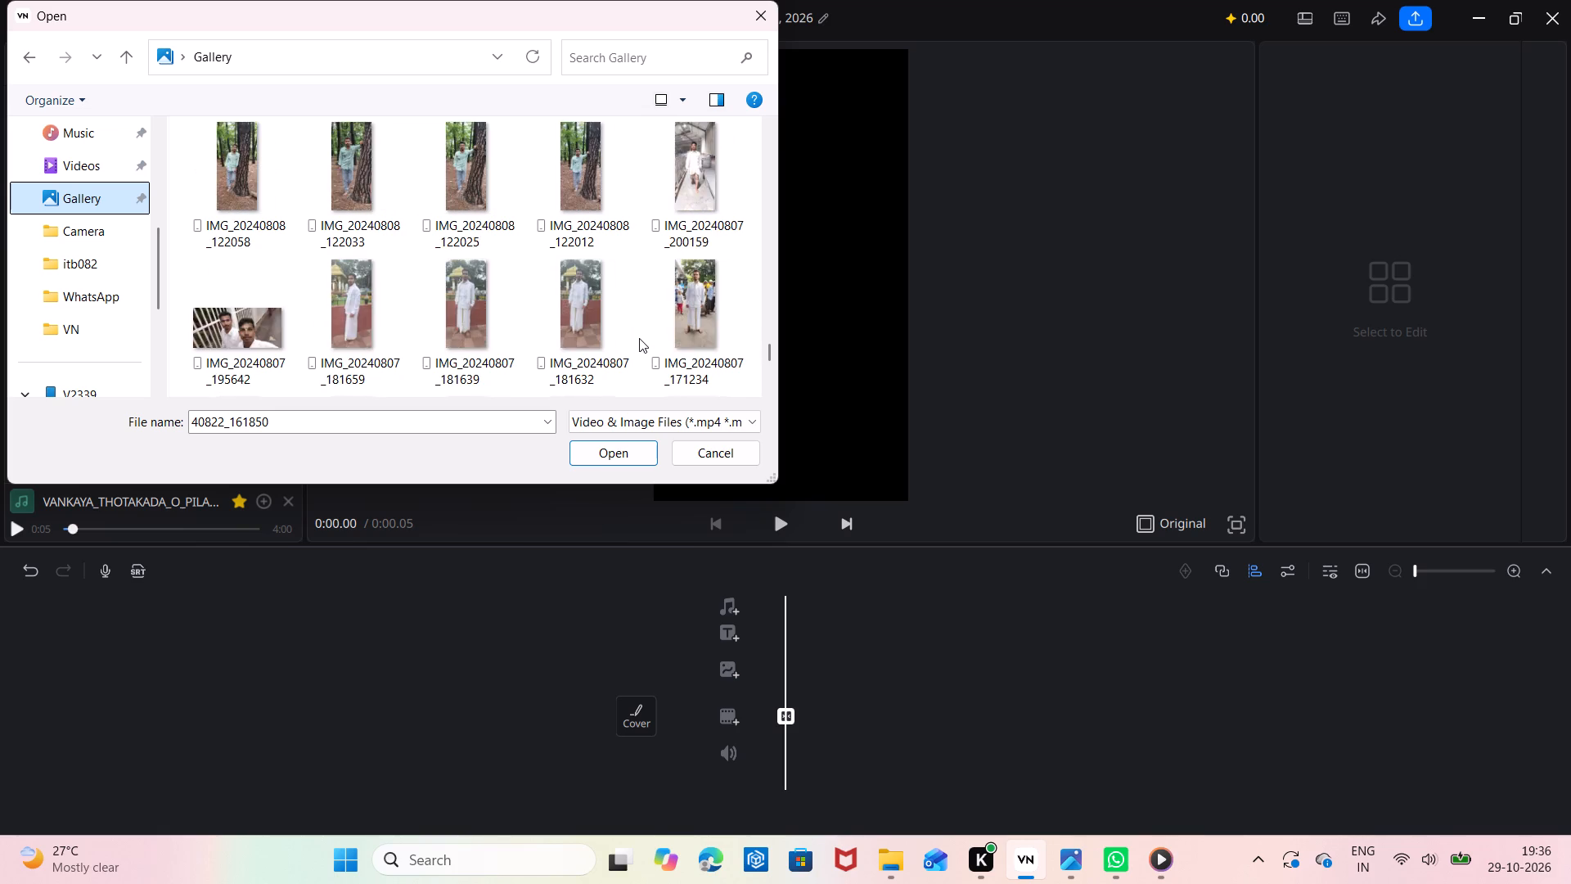
scroll(639, 338, up, 2)
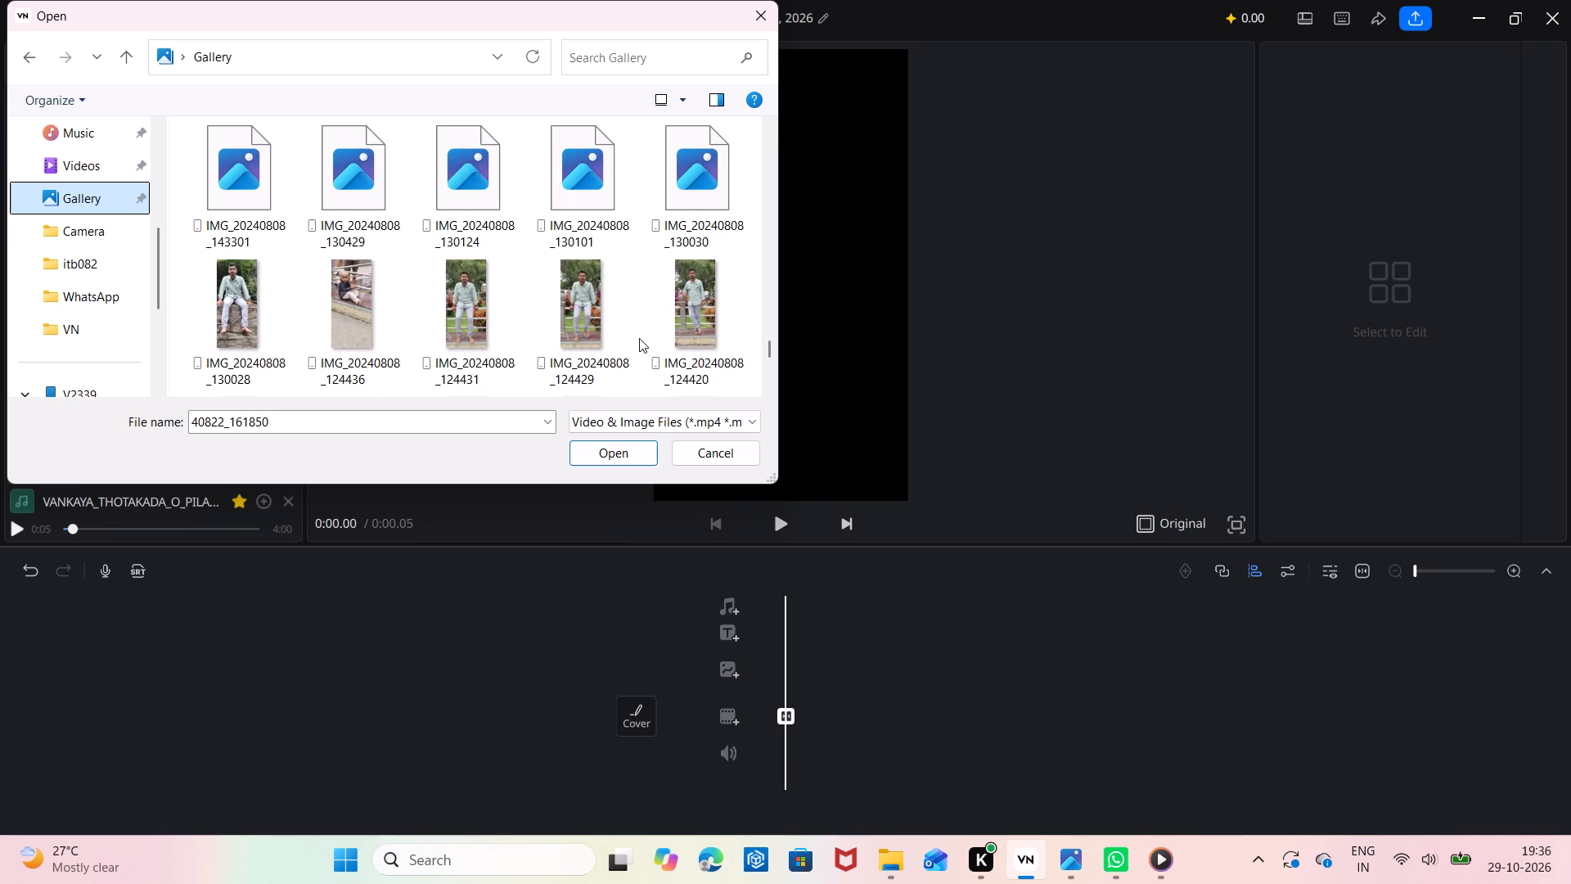
scroll(639, 338, down, 2)
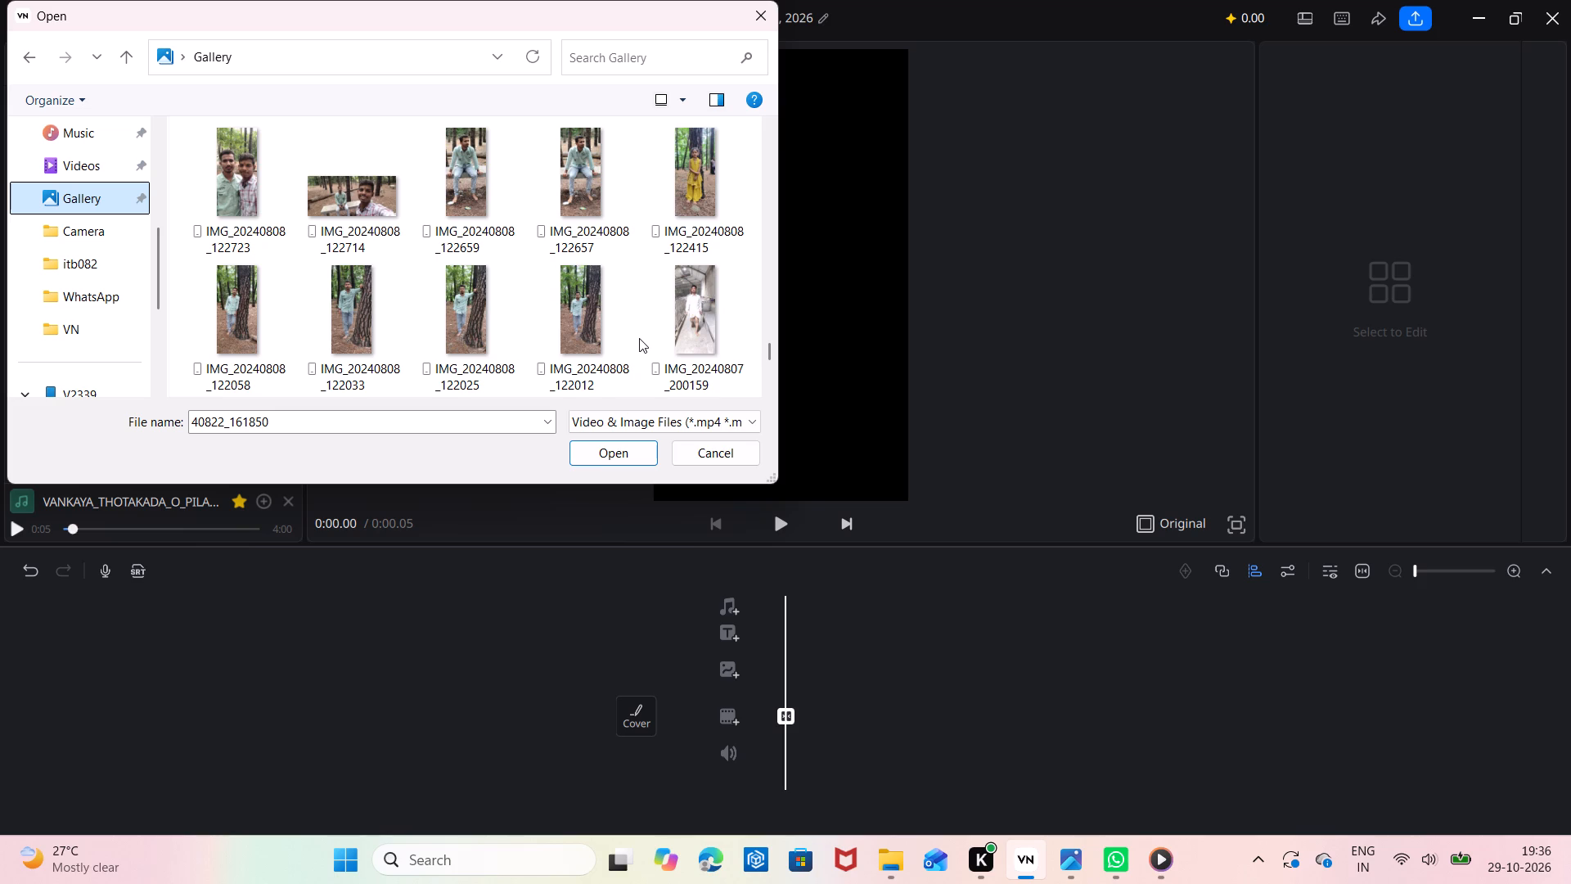
scroll(639, 338, up, 5)
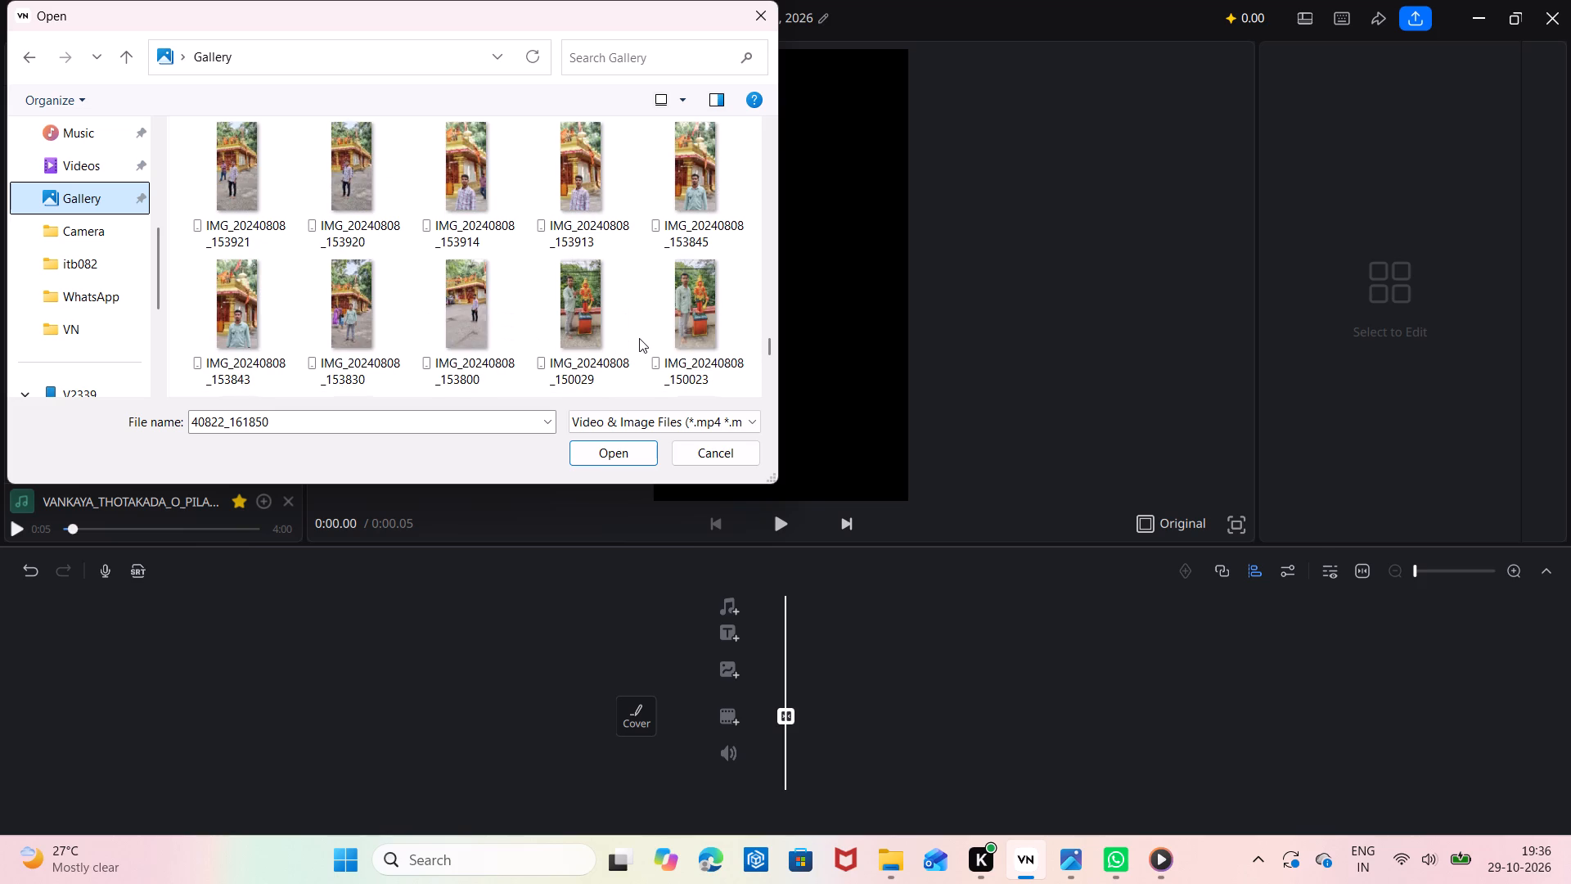
scroll(639, 338, up, 4)
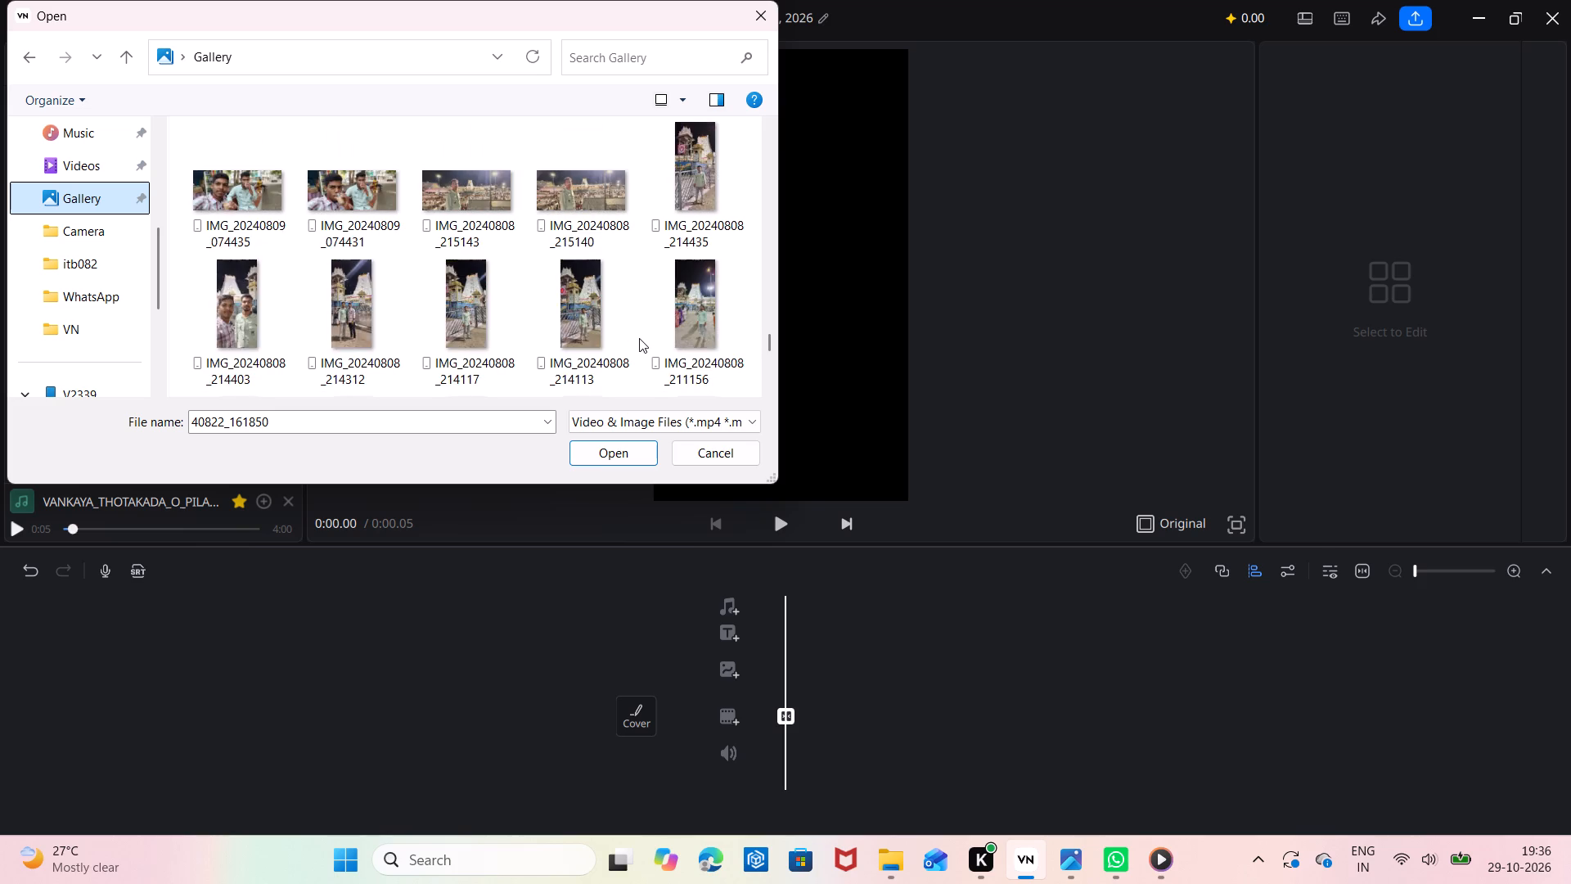
scroll(639, 338, up, 5)
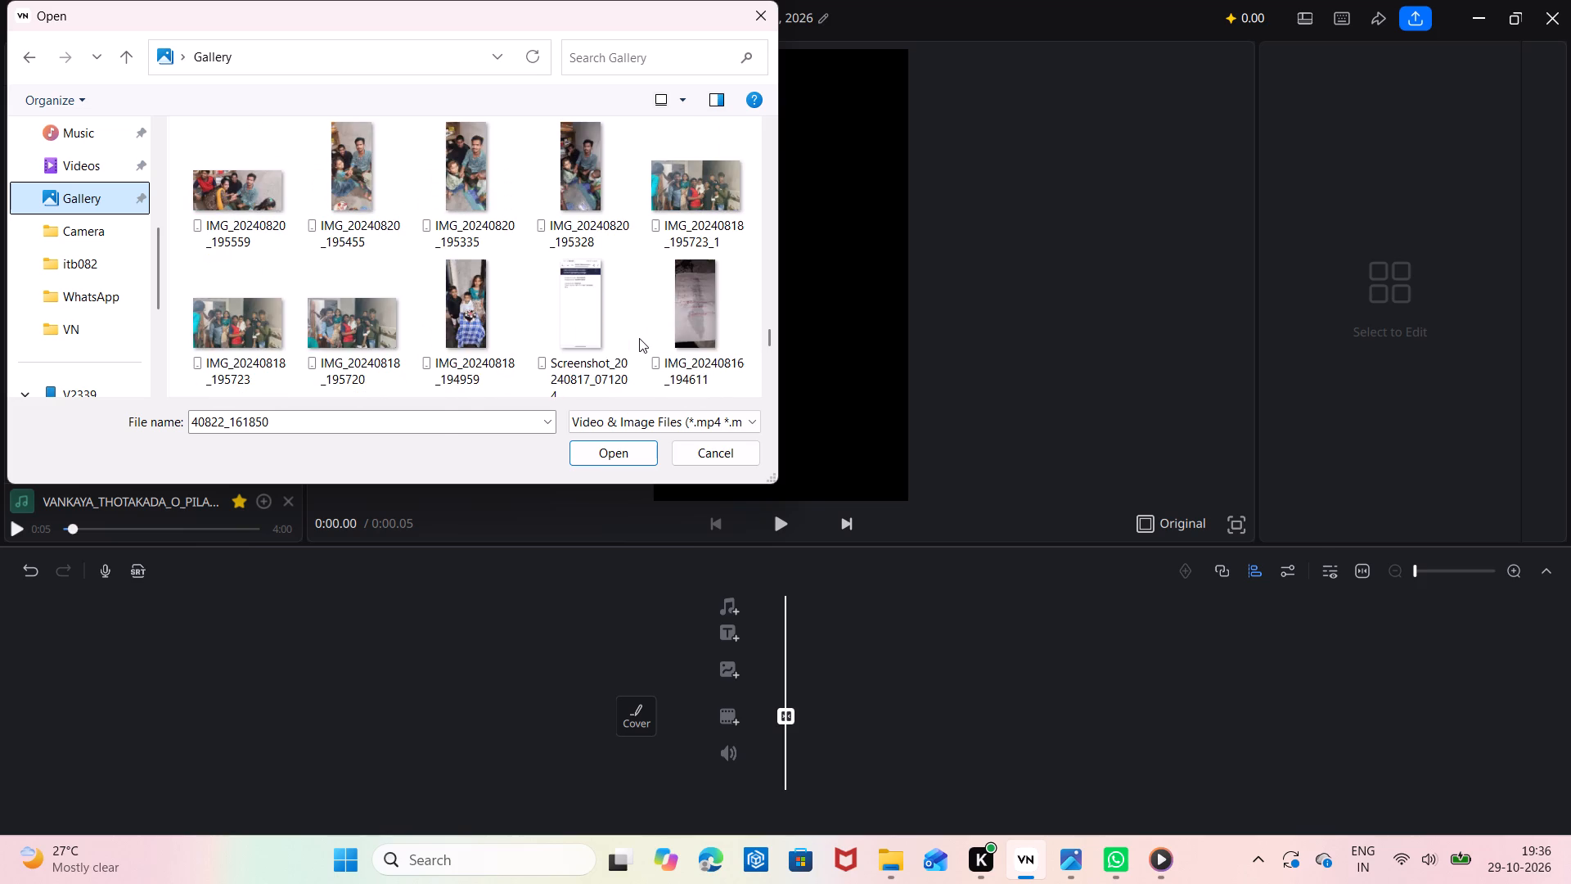
scroll(639, 338, up, 4)
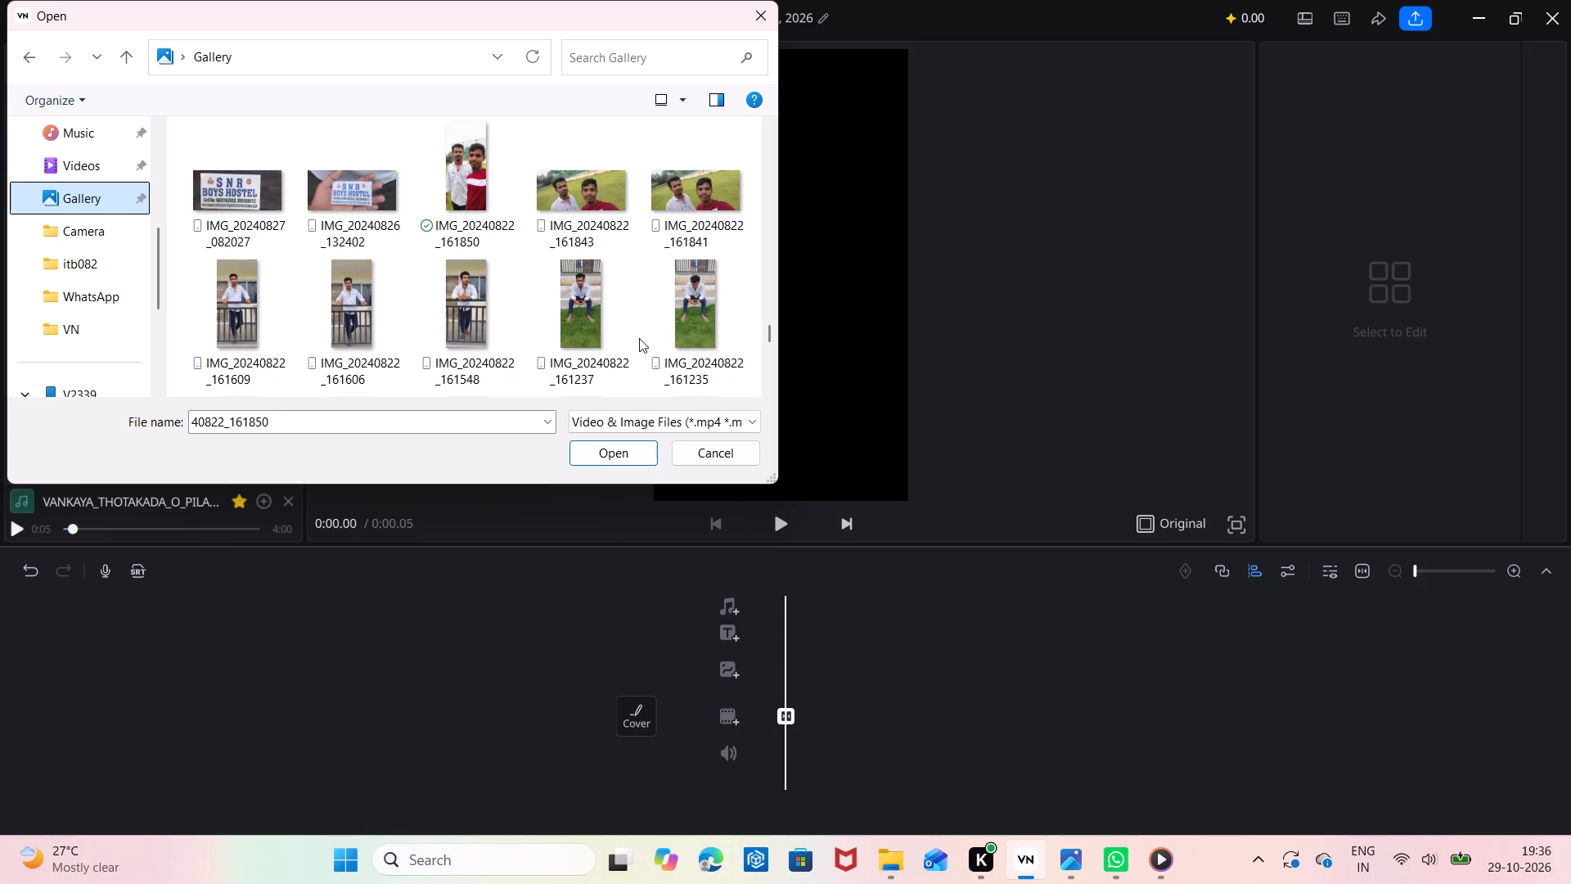
scroll(639, 338, up, 1)
scroll(639, 338, down, 1)
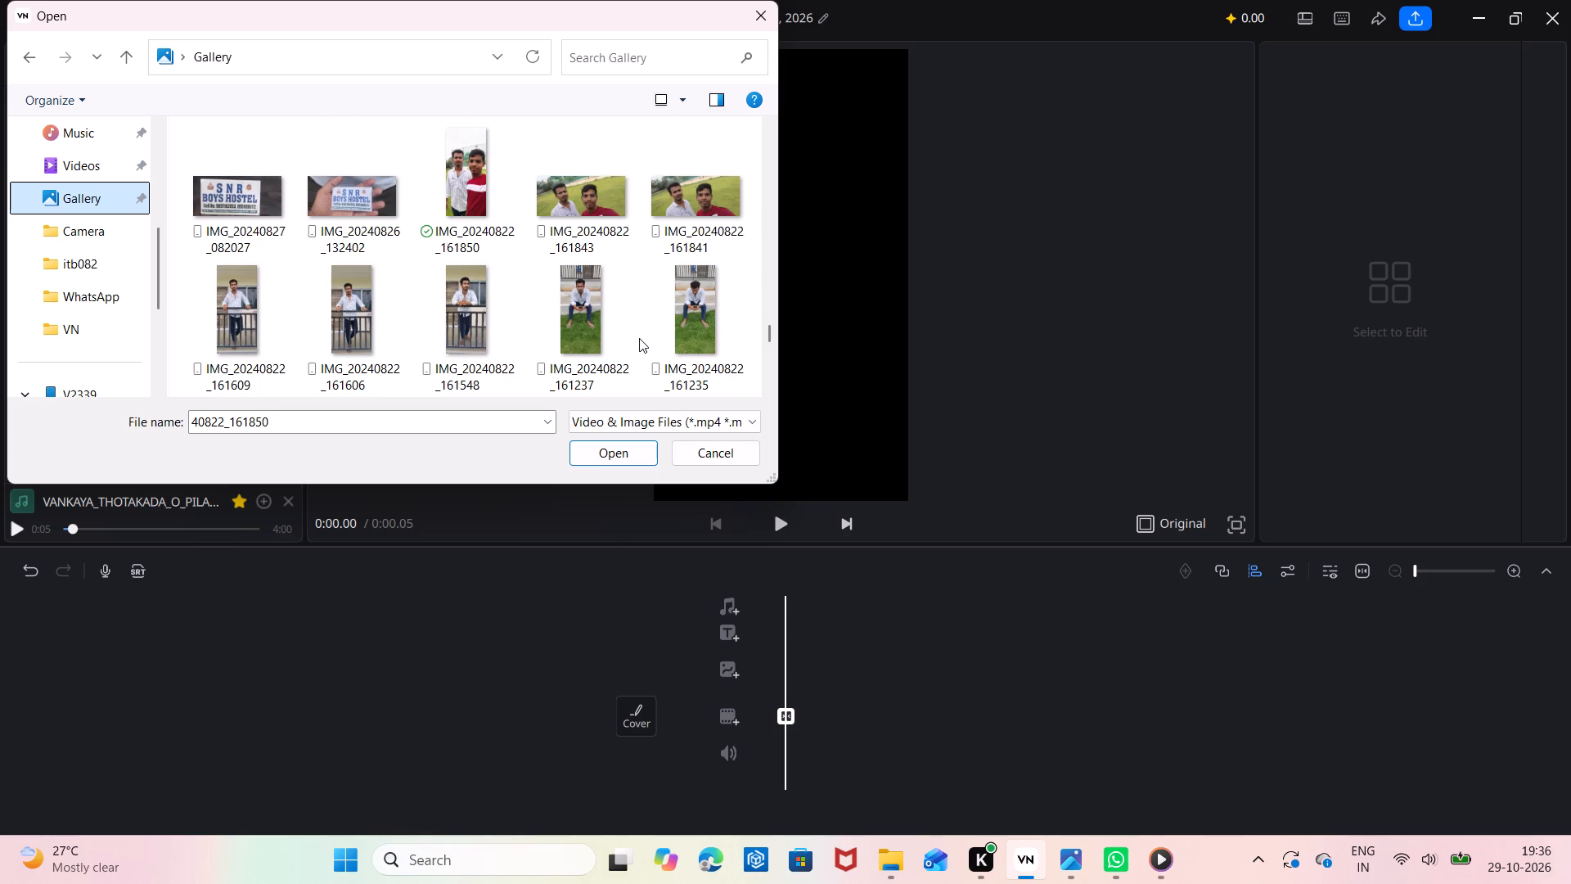
scroll(639, 338, down, 3)
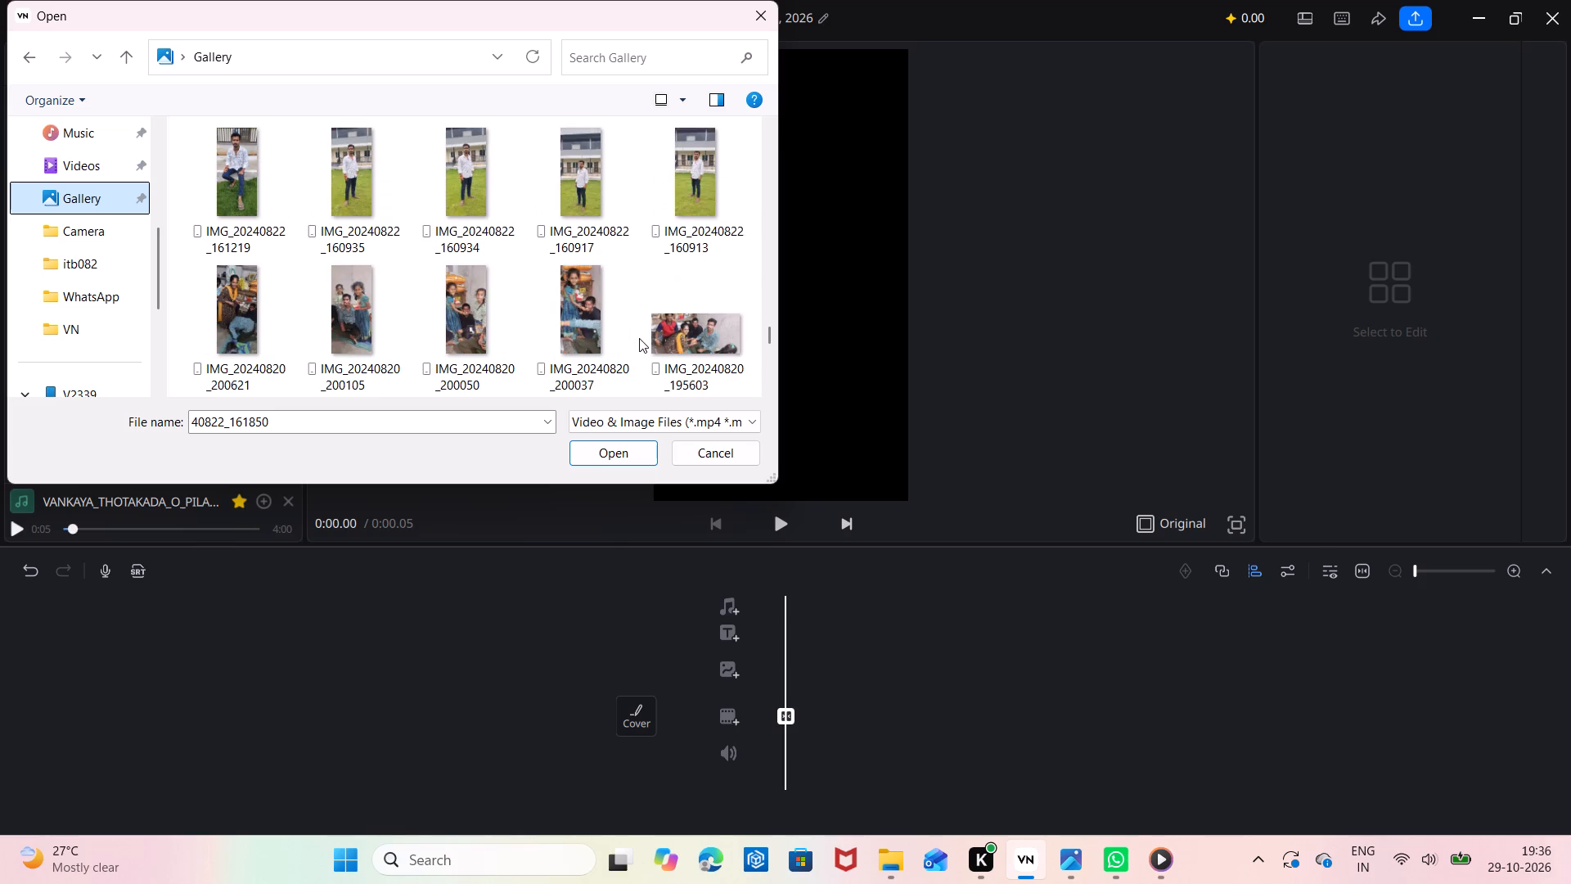
scroll(639, 338, down, 6)
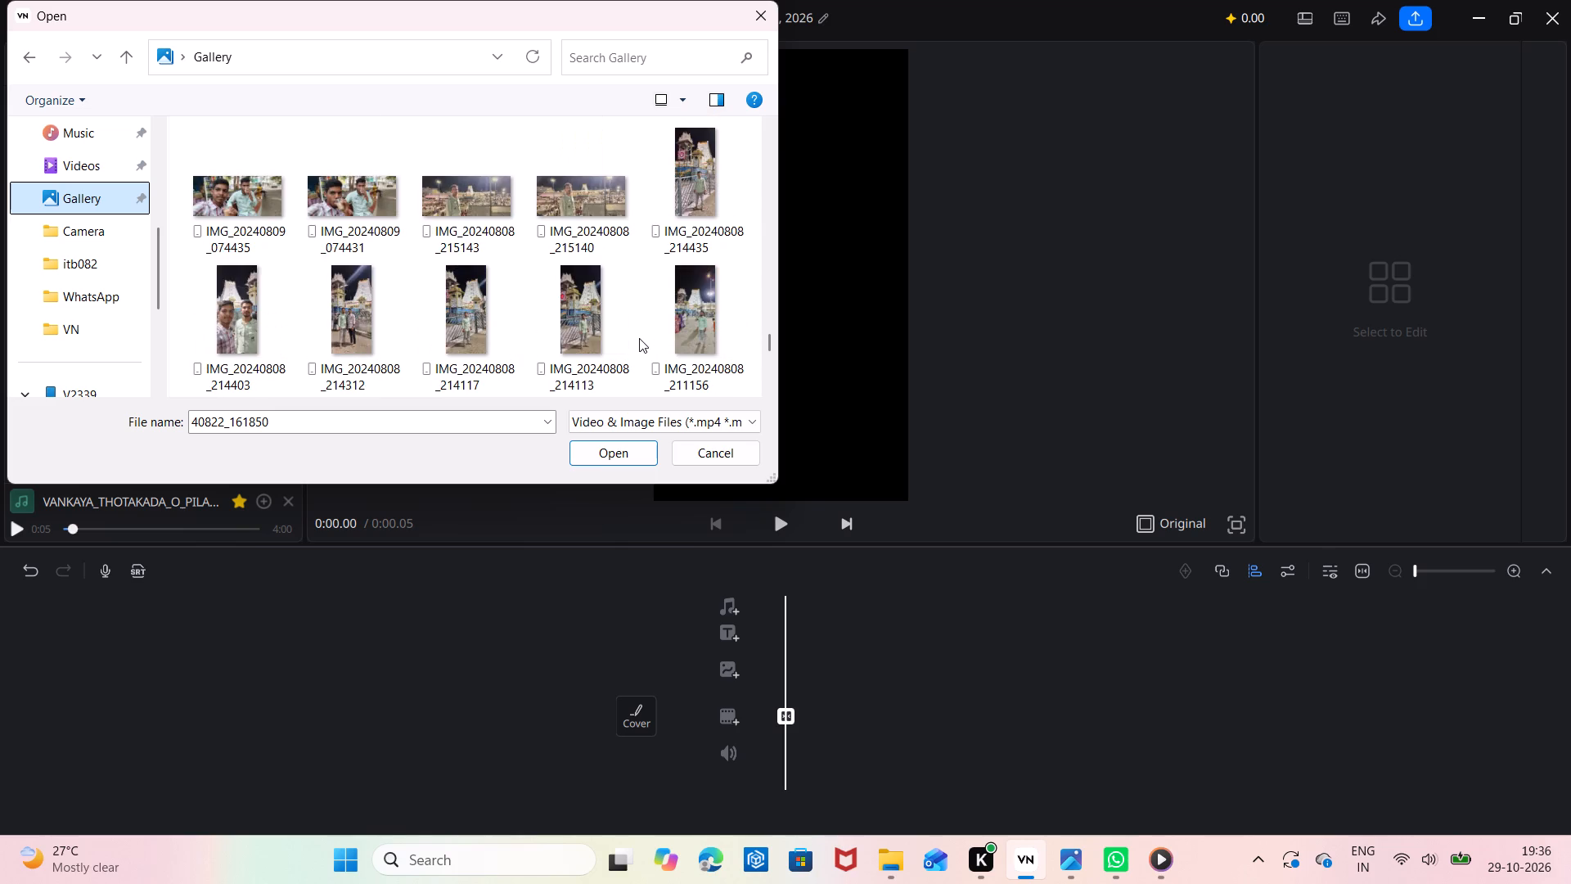
scroll(639, 338, down, 11)
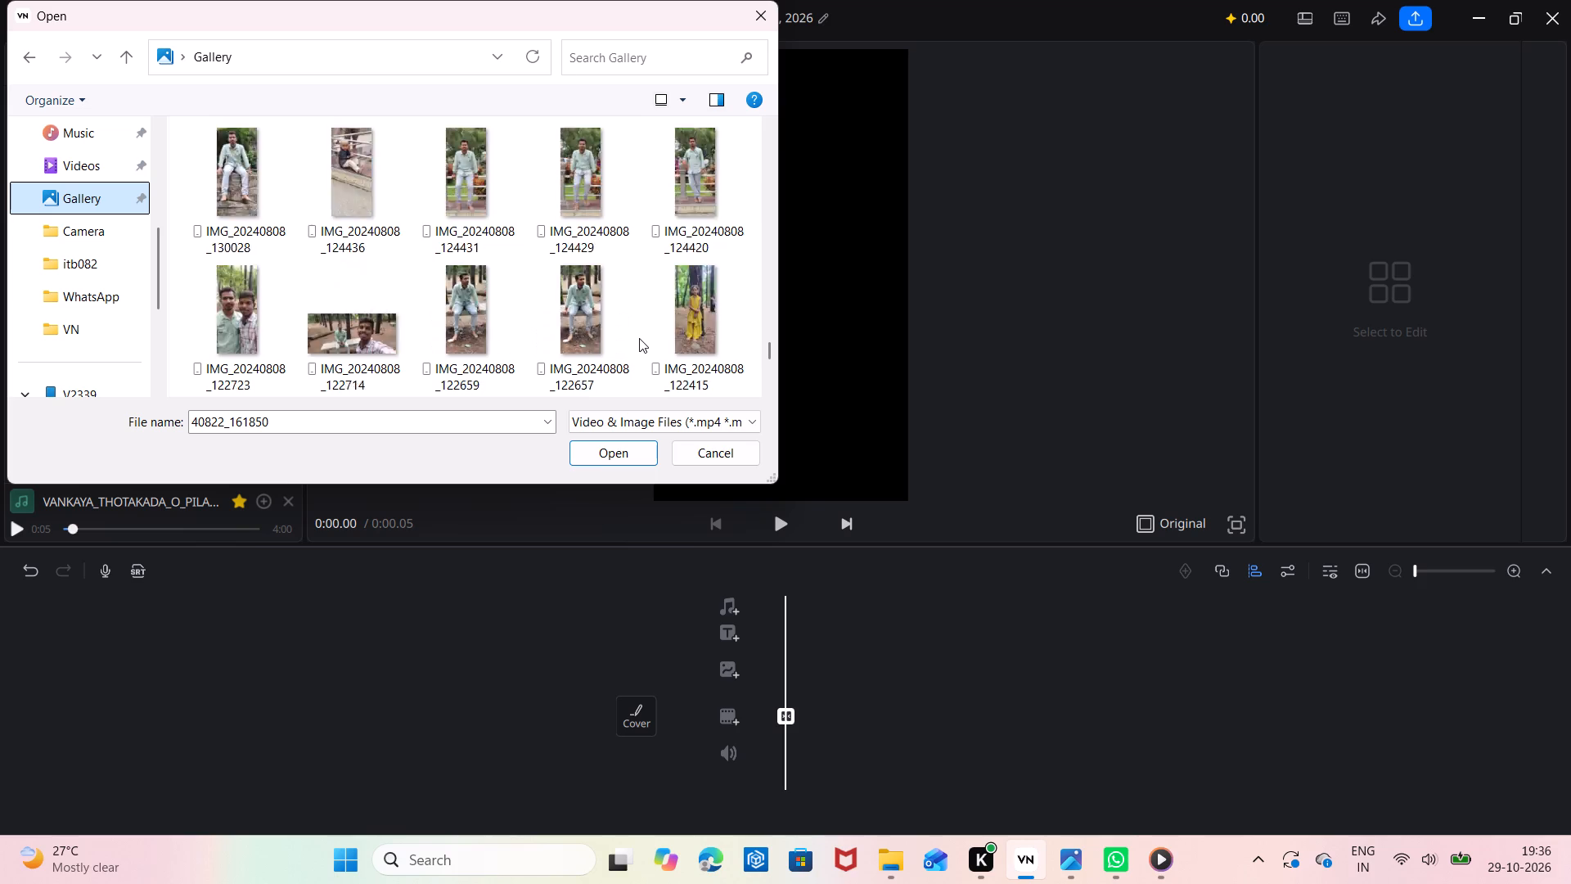
scroll(564, 345, down, 2)
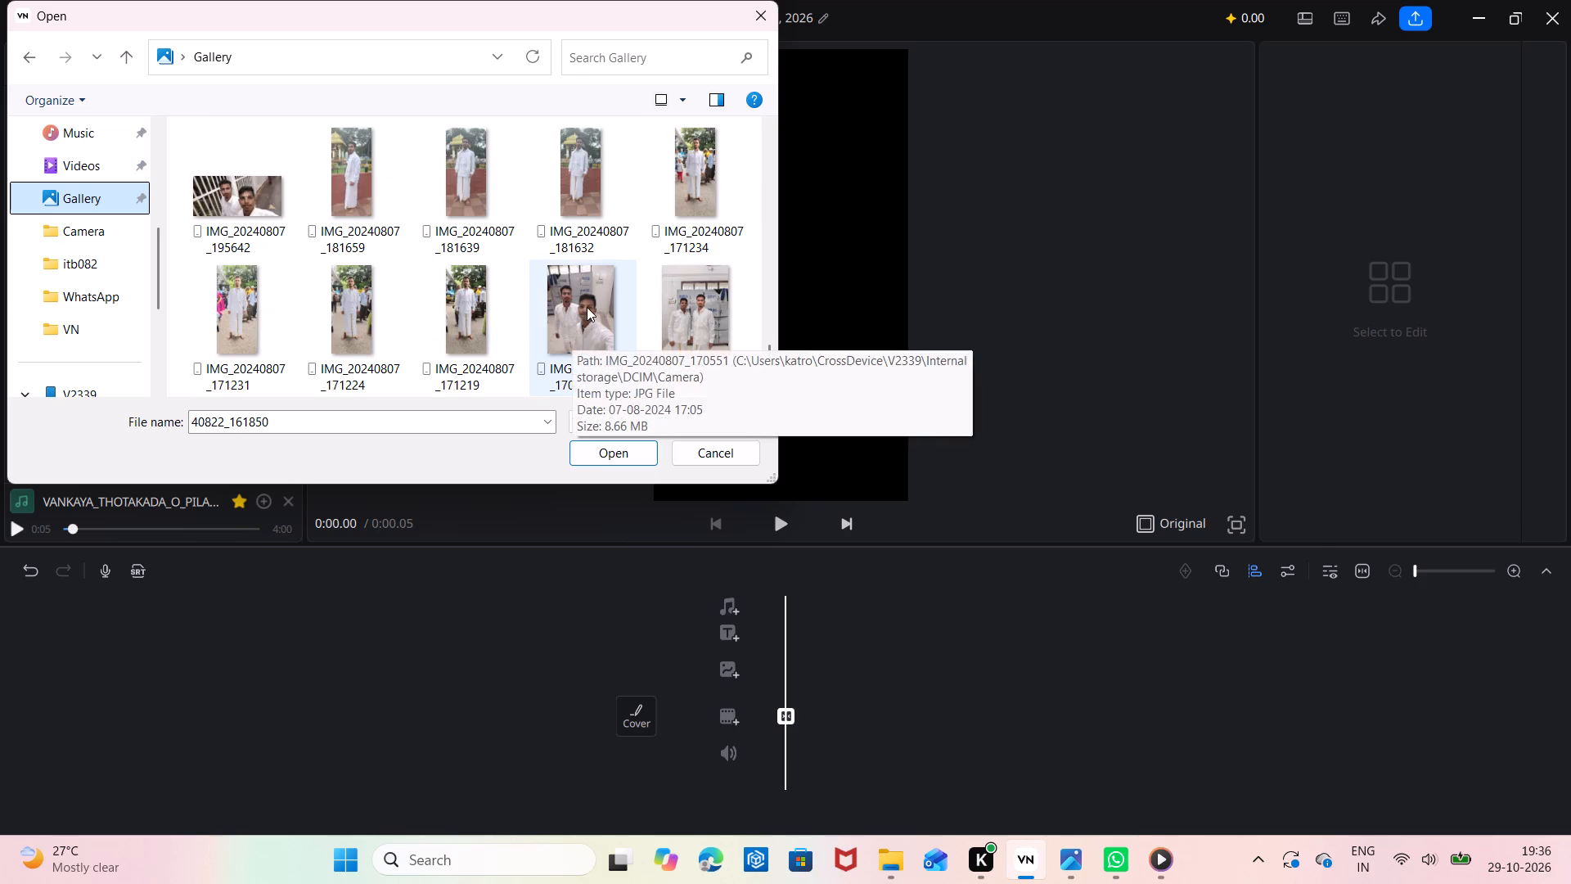
scroll(587, 307, up, 1)
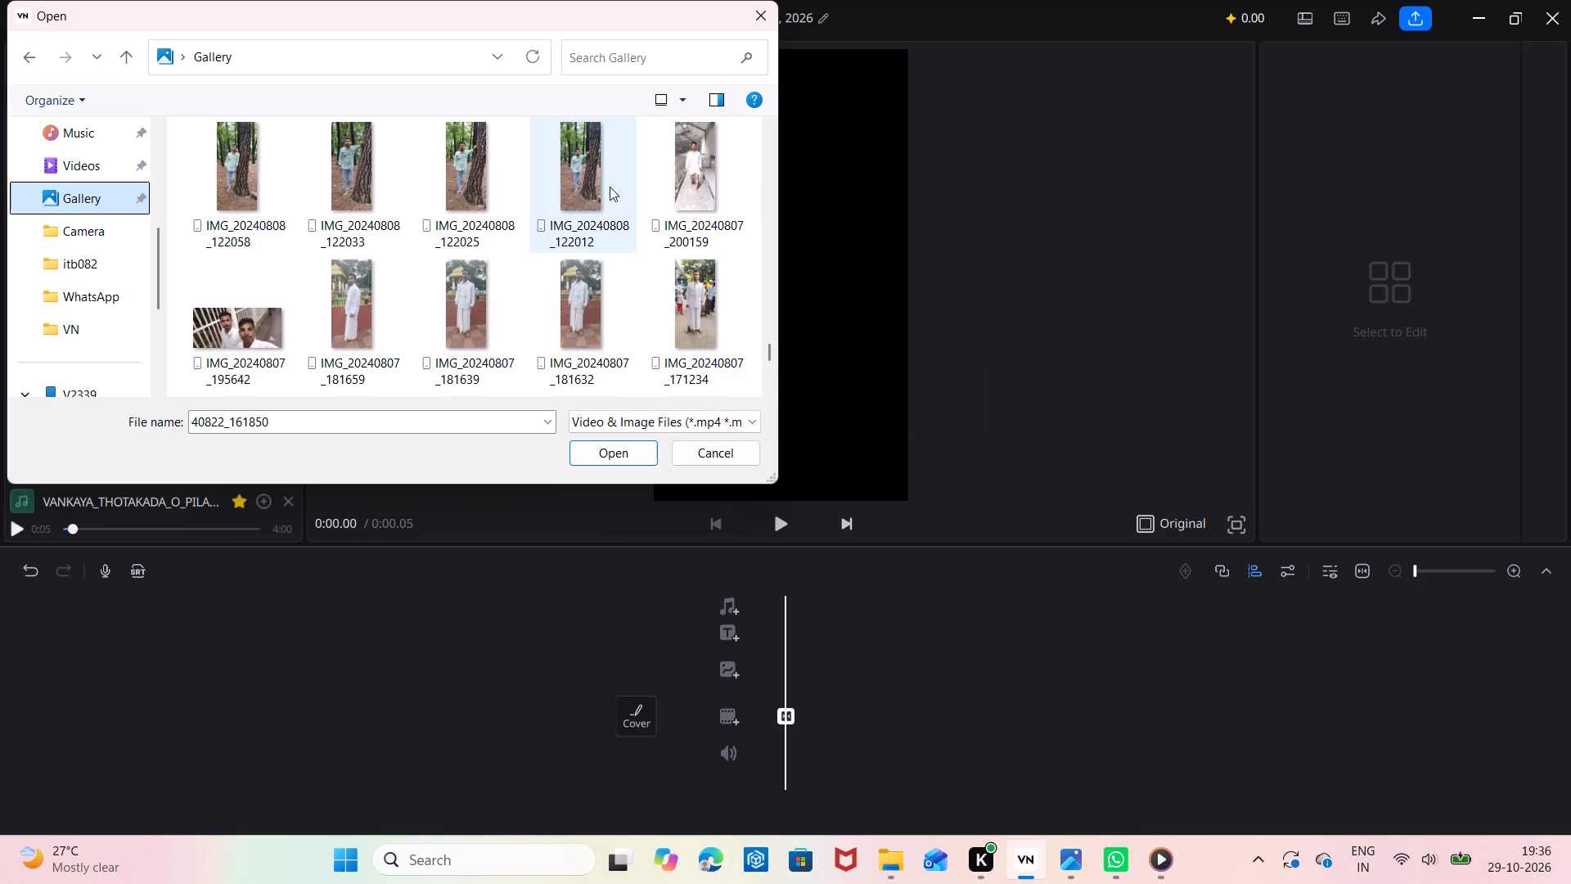
double_click(598, 188)
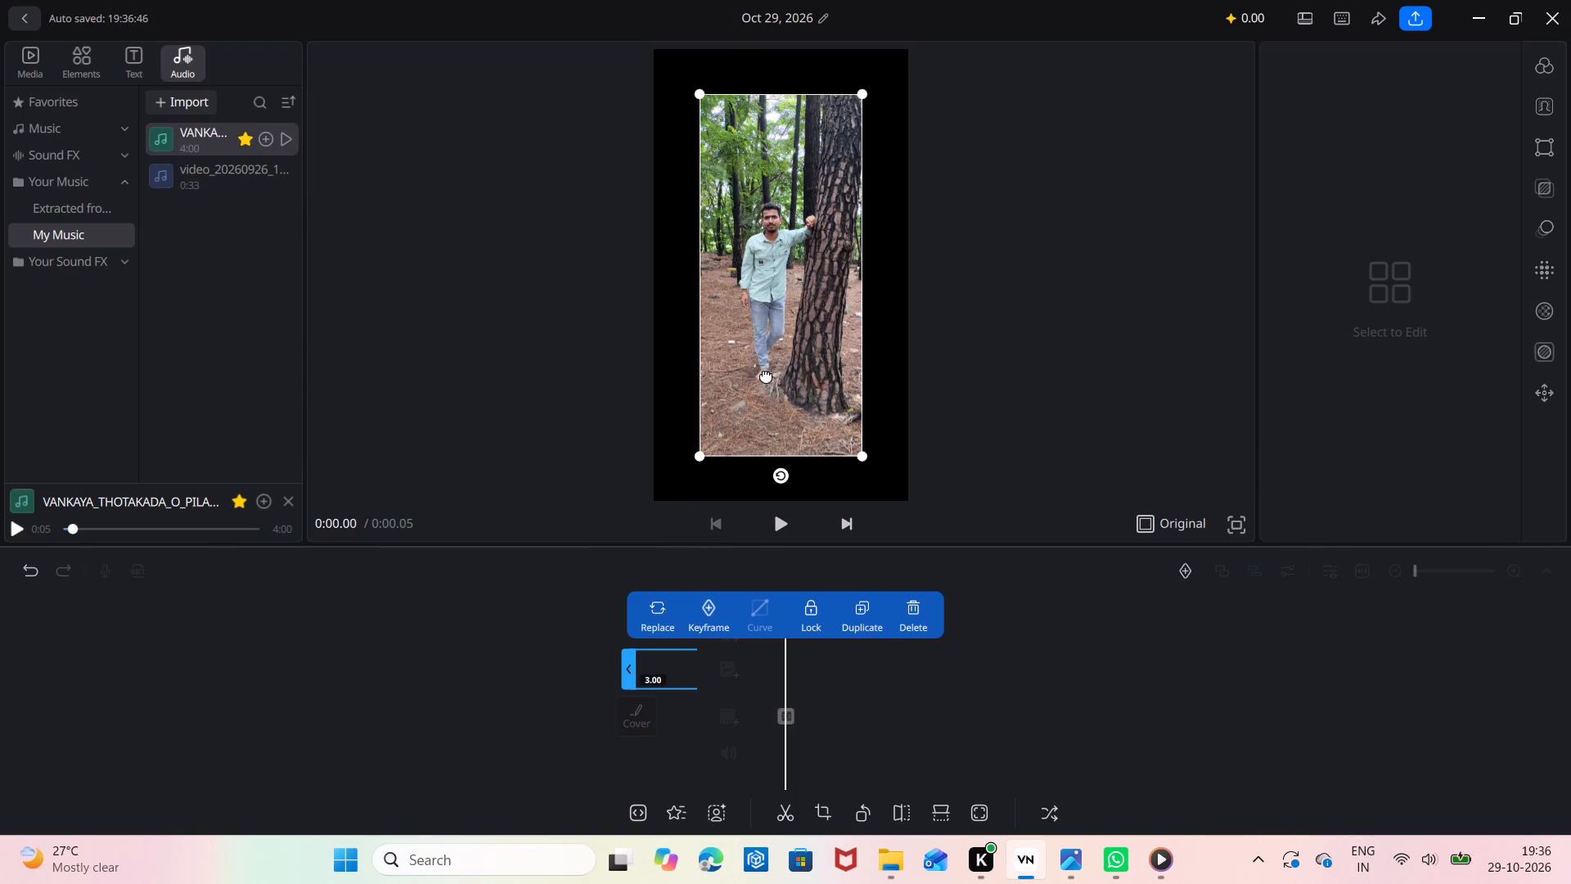
Enlarge the tree photo from its lower-left and upper-right corners until it nearly fills the video frame, and deselect it.
scroll(748, 373, up, 3)
drag(703, 458, 660, 490)
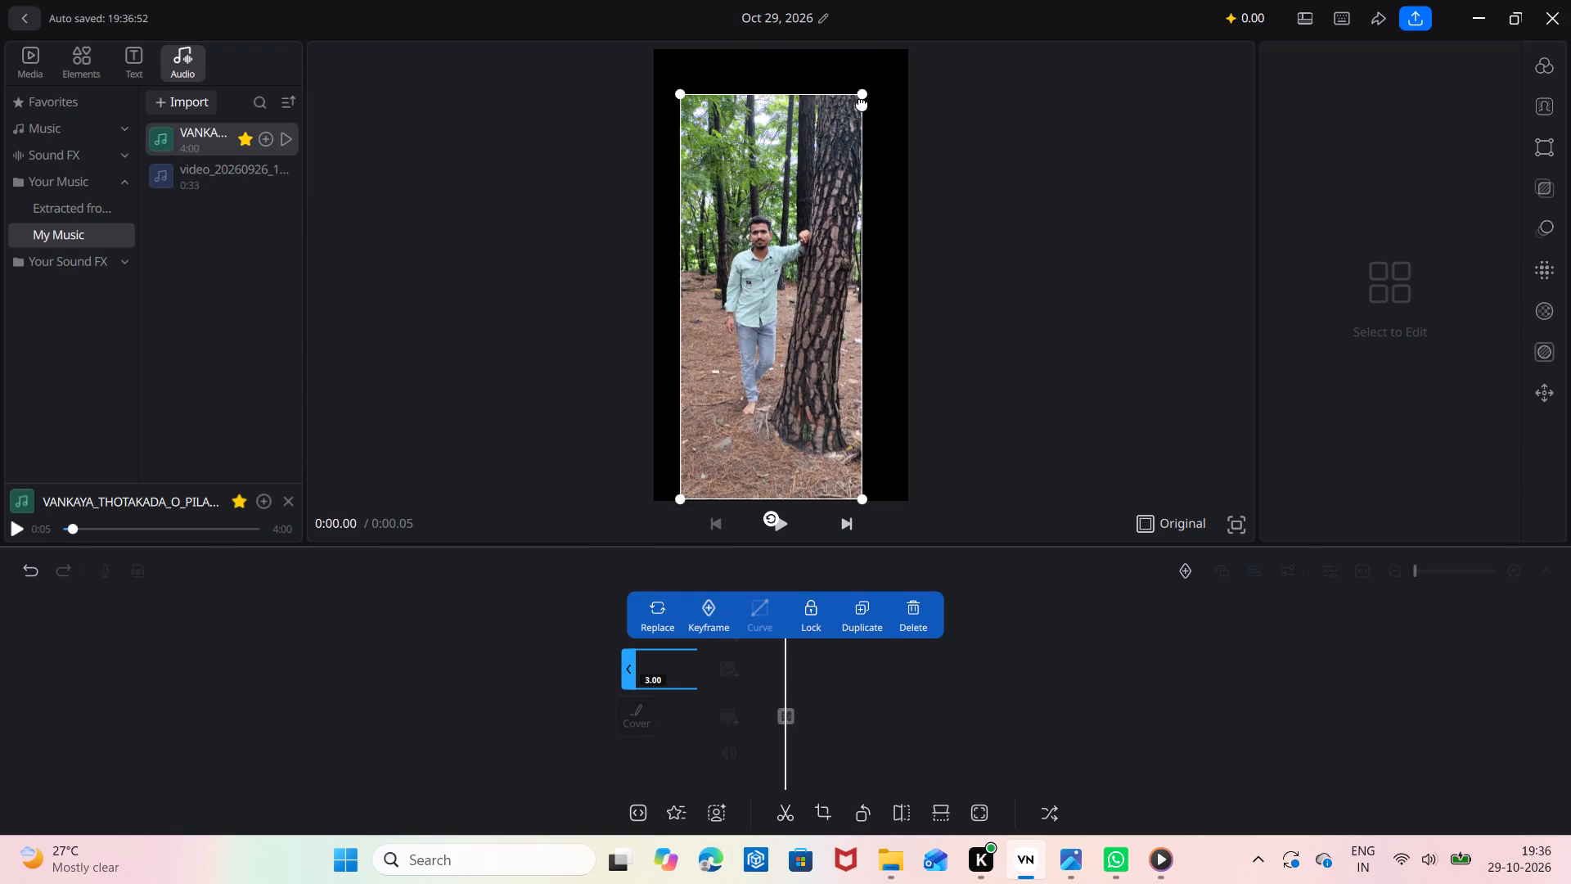
drag(865, 95, 904, 72)
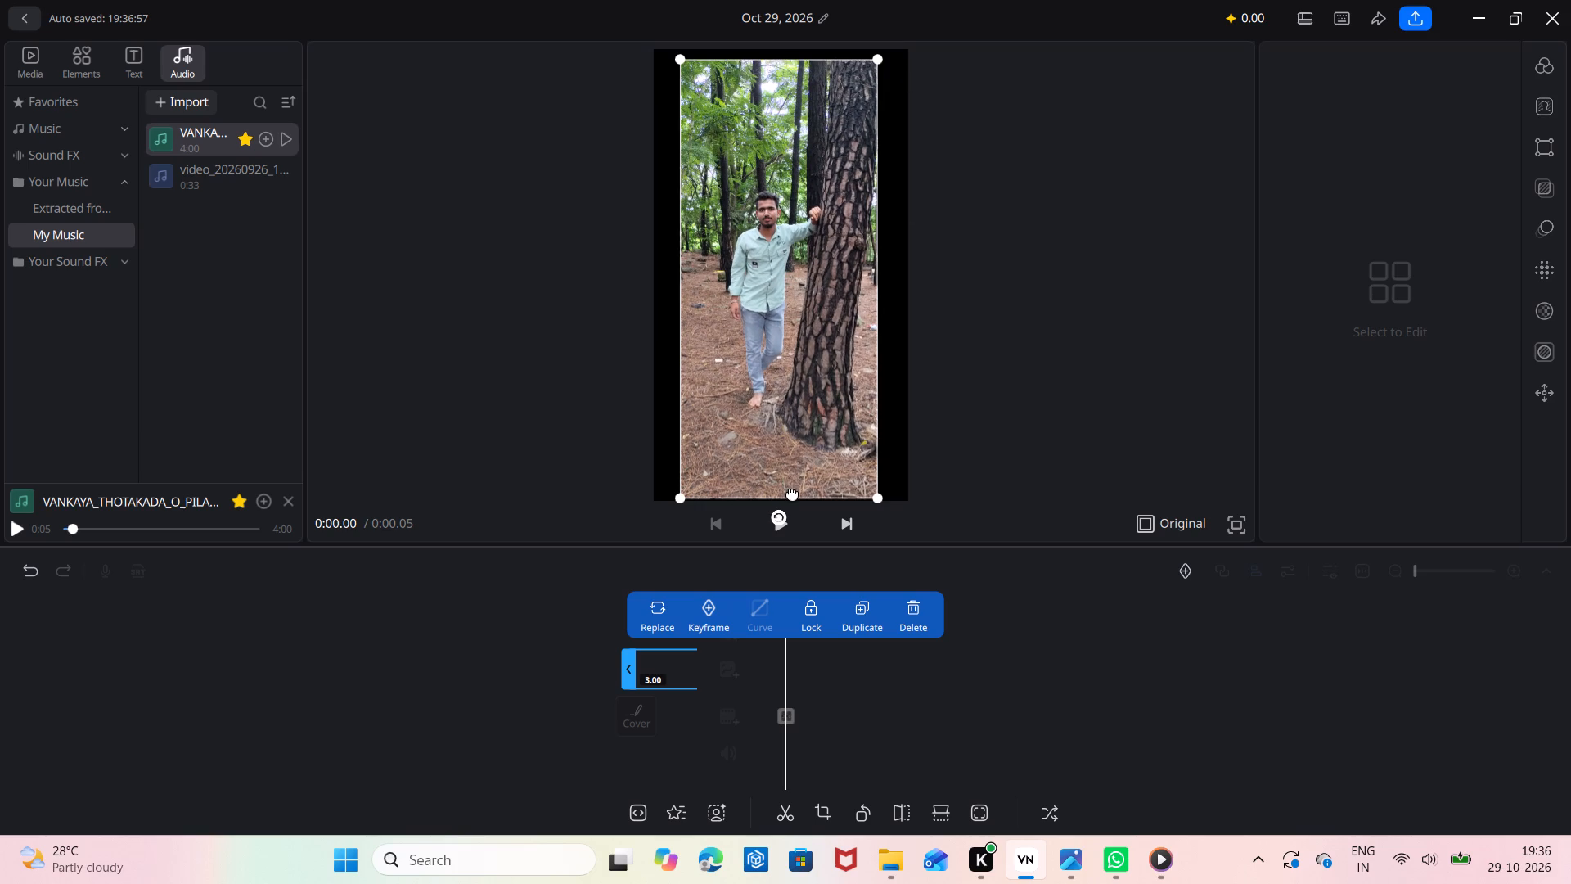
click(695, 695)
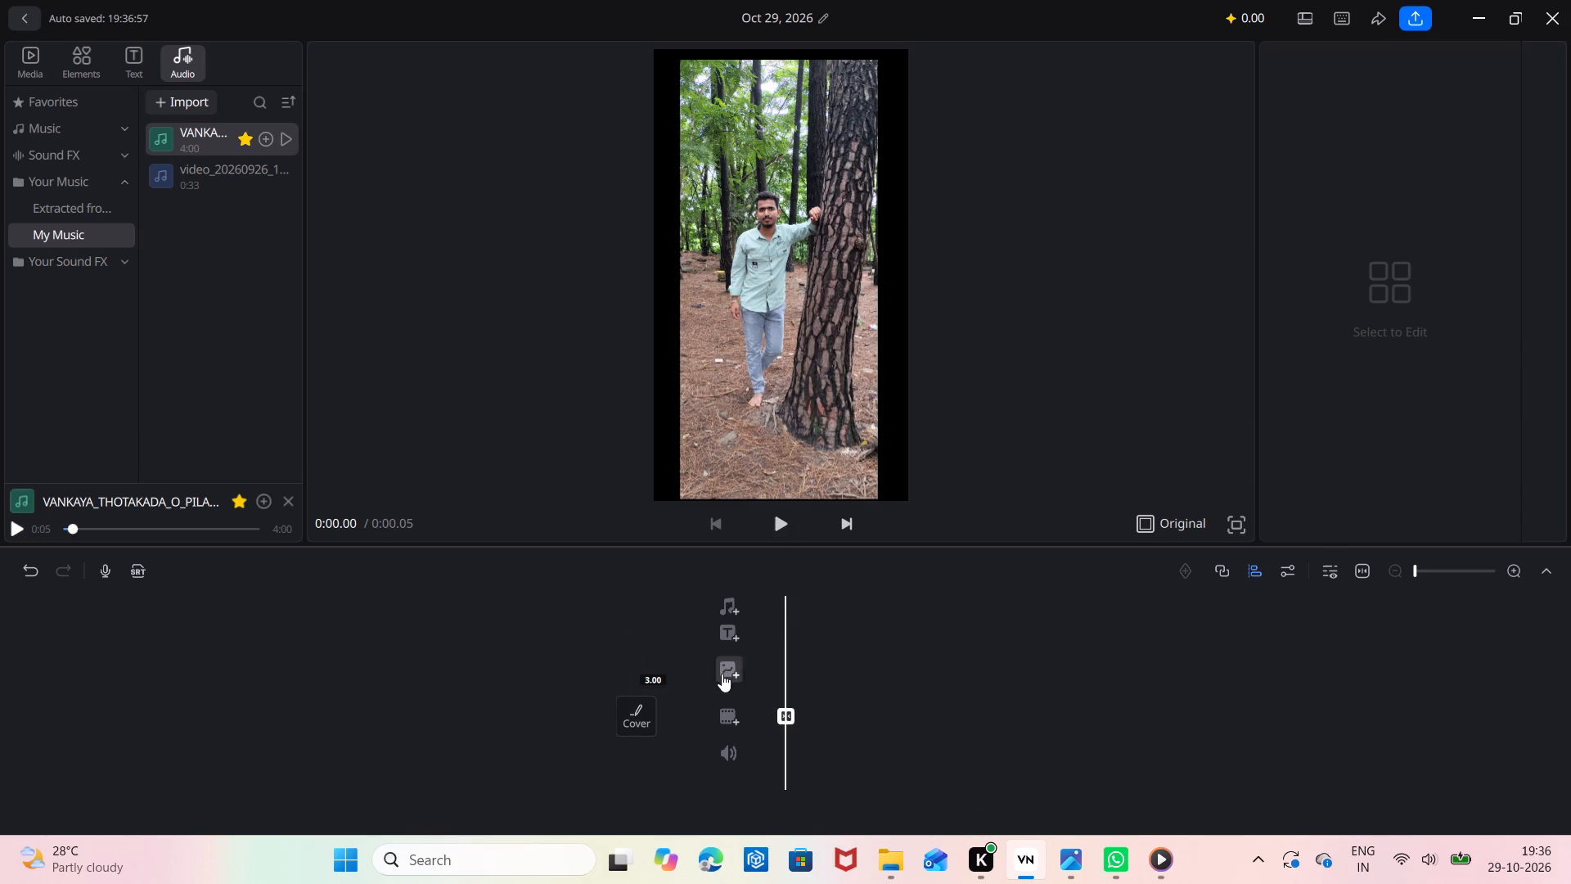
Find the song #Endakay_Endakay_Full_Video_Song_...(128kbps)_1 in the Music folder of the phone V2339 and add it to the audio track.
click(734, 616)
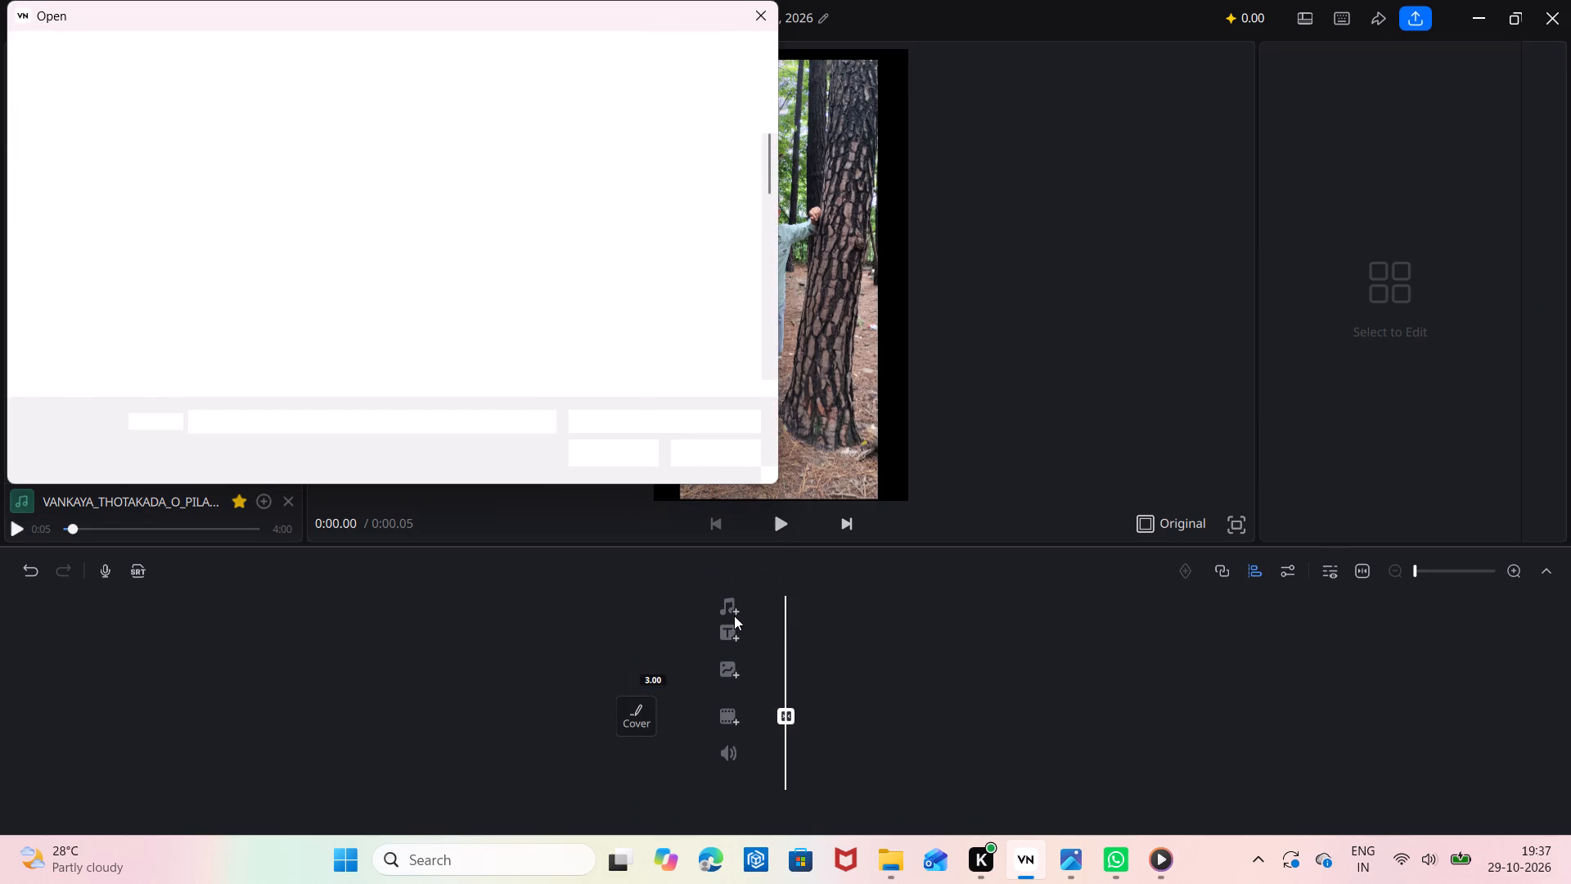
click(91, 338)
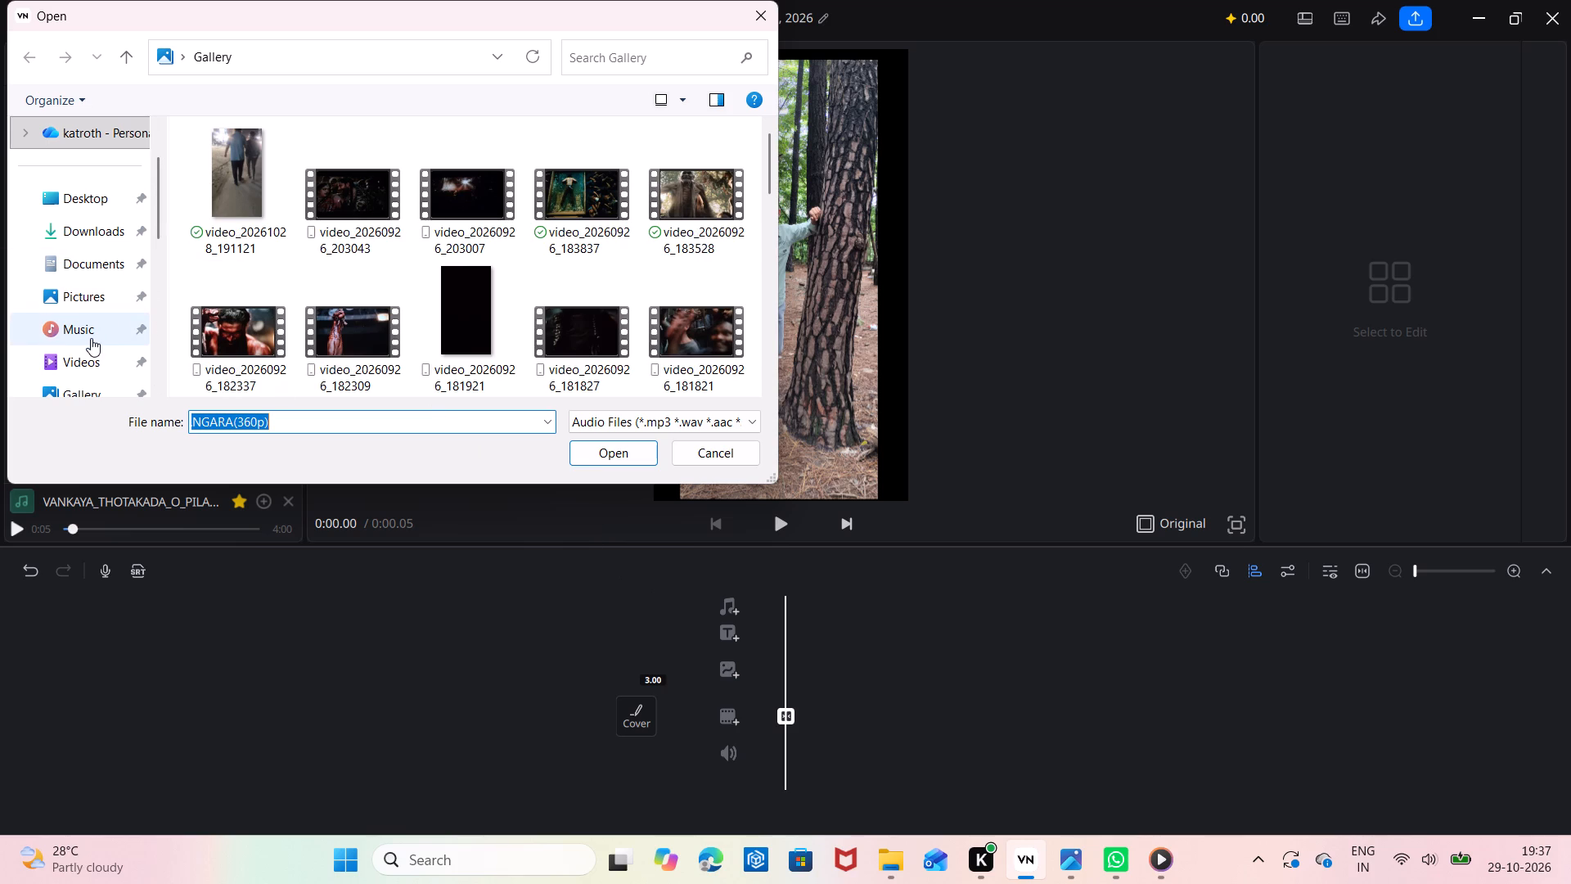
scroll(91, 338, down, 2)
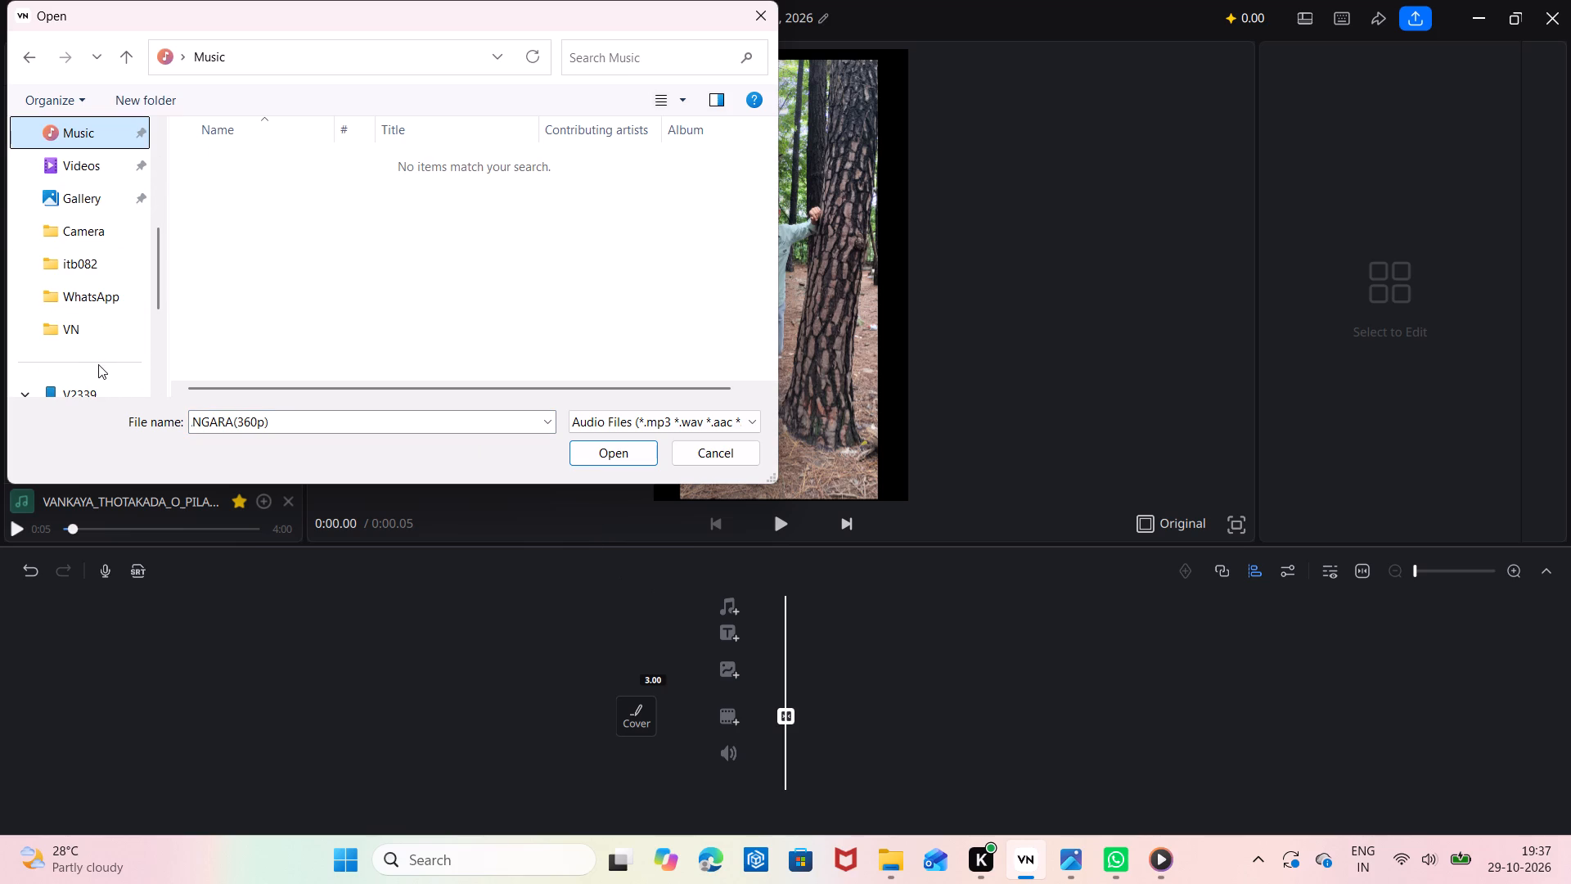
click(101, 376)
click(109, 389)
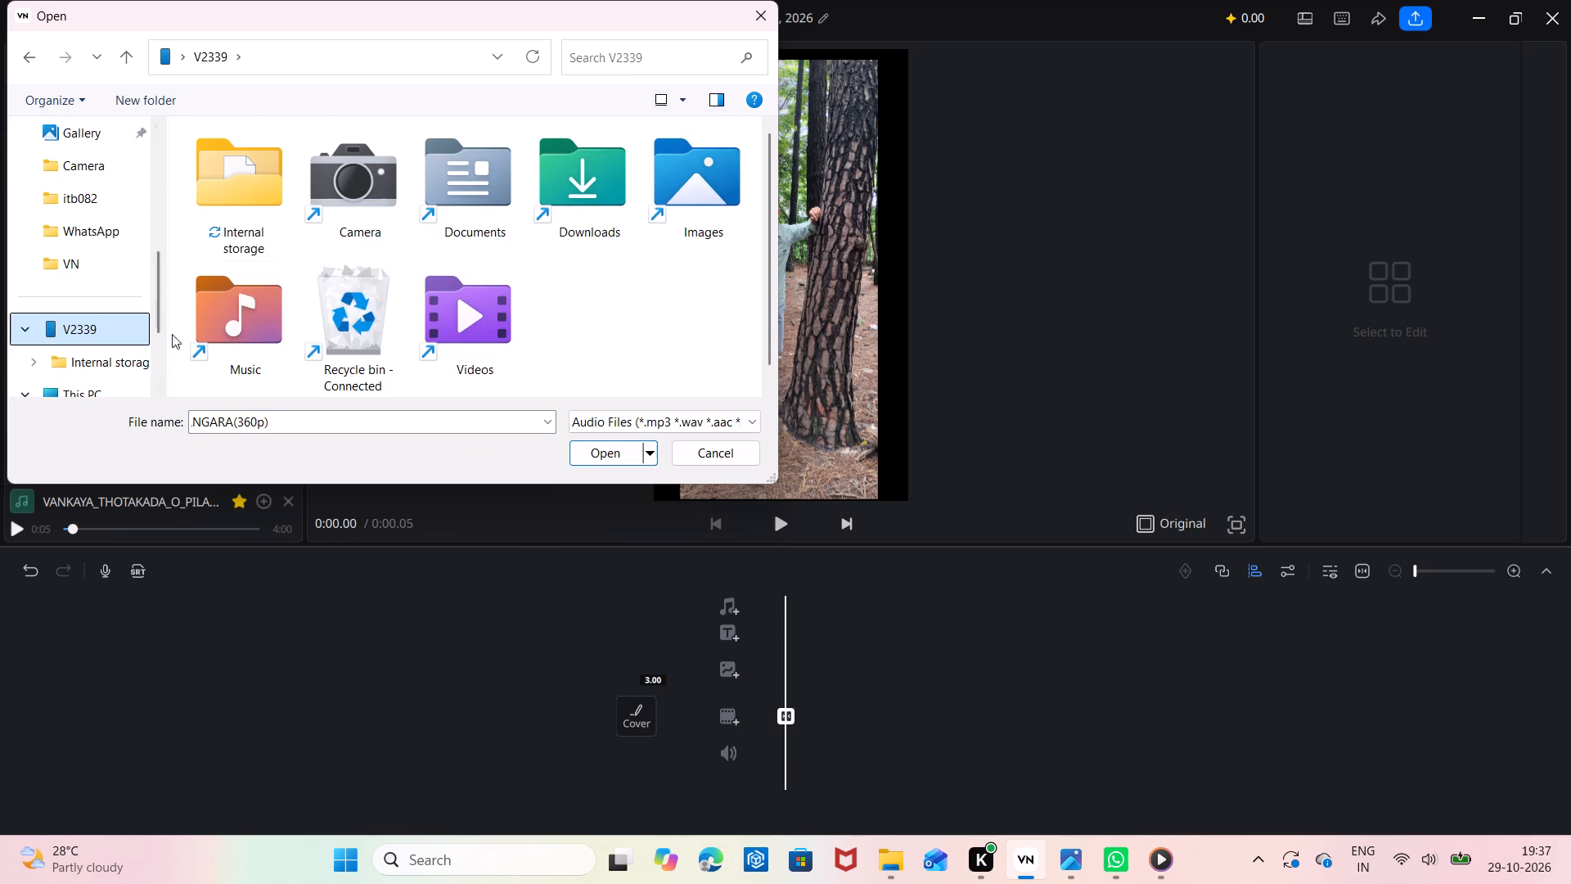
double_click(270, 317)
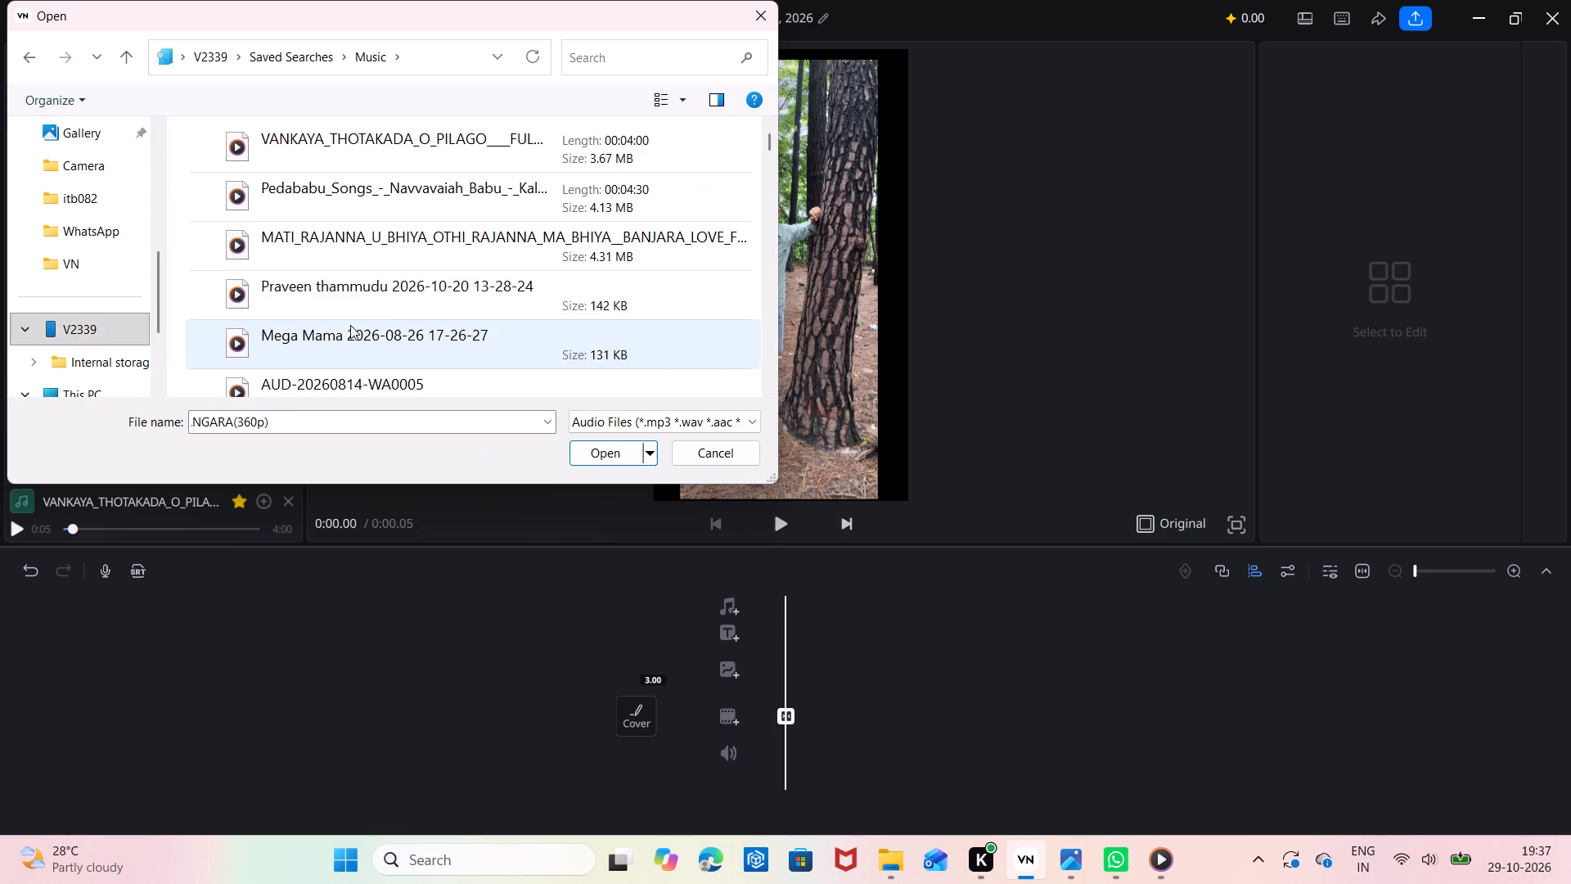
scroll(382, 306, down, 9)
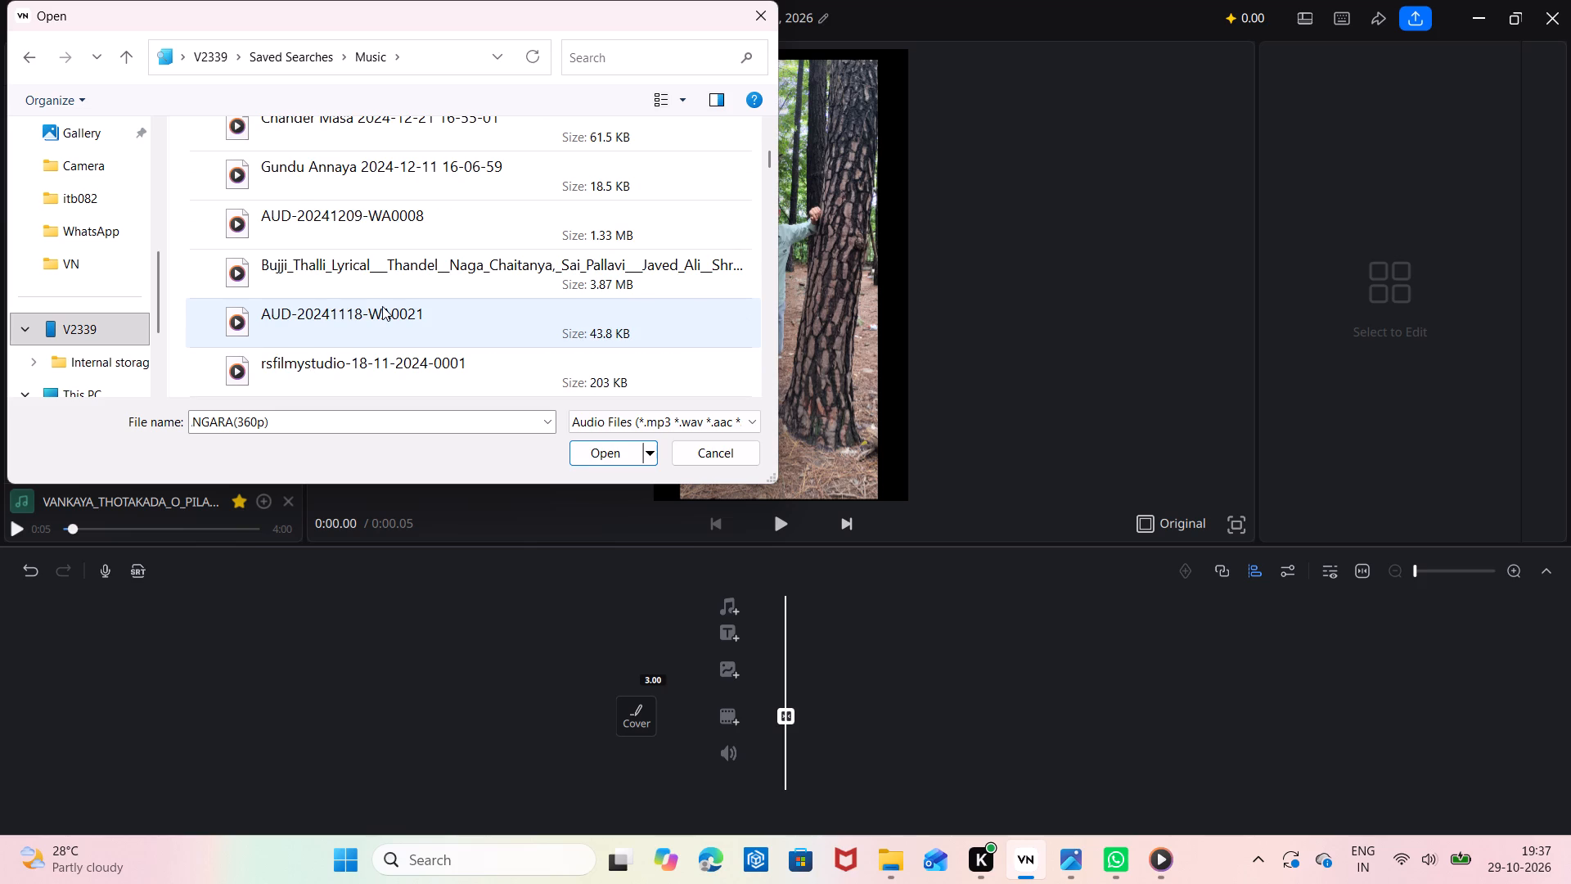
scroll(382, 306, down, 5)
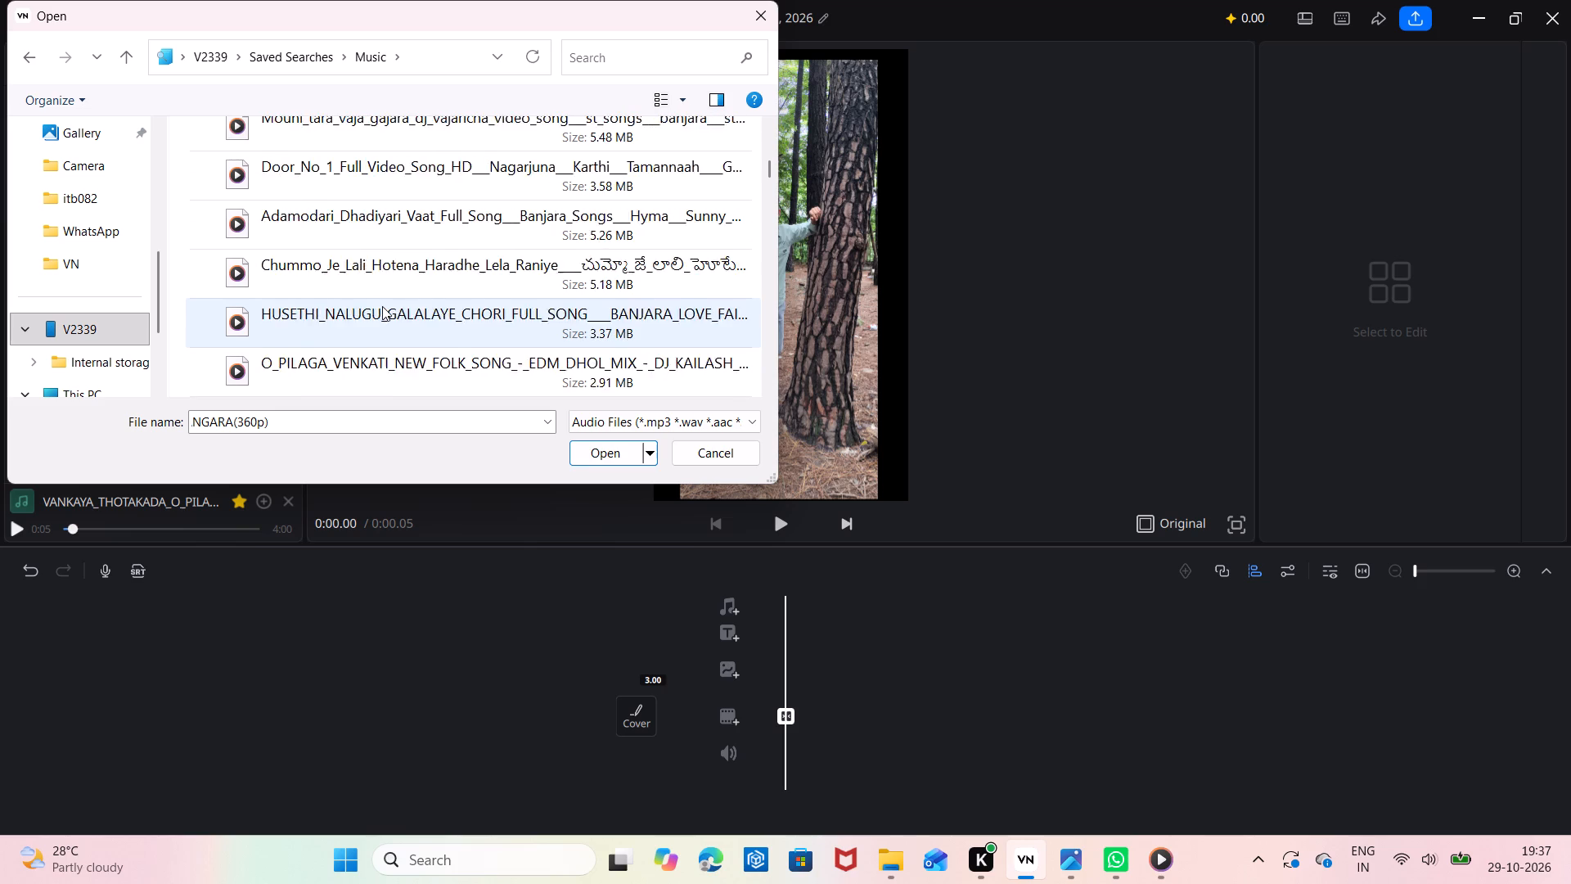
scroll(382, 306, down, 3)
scroll(382, 306, up, 2)
scroll(382, 306, down, 2)
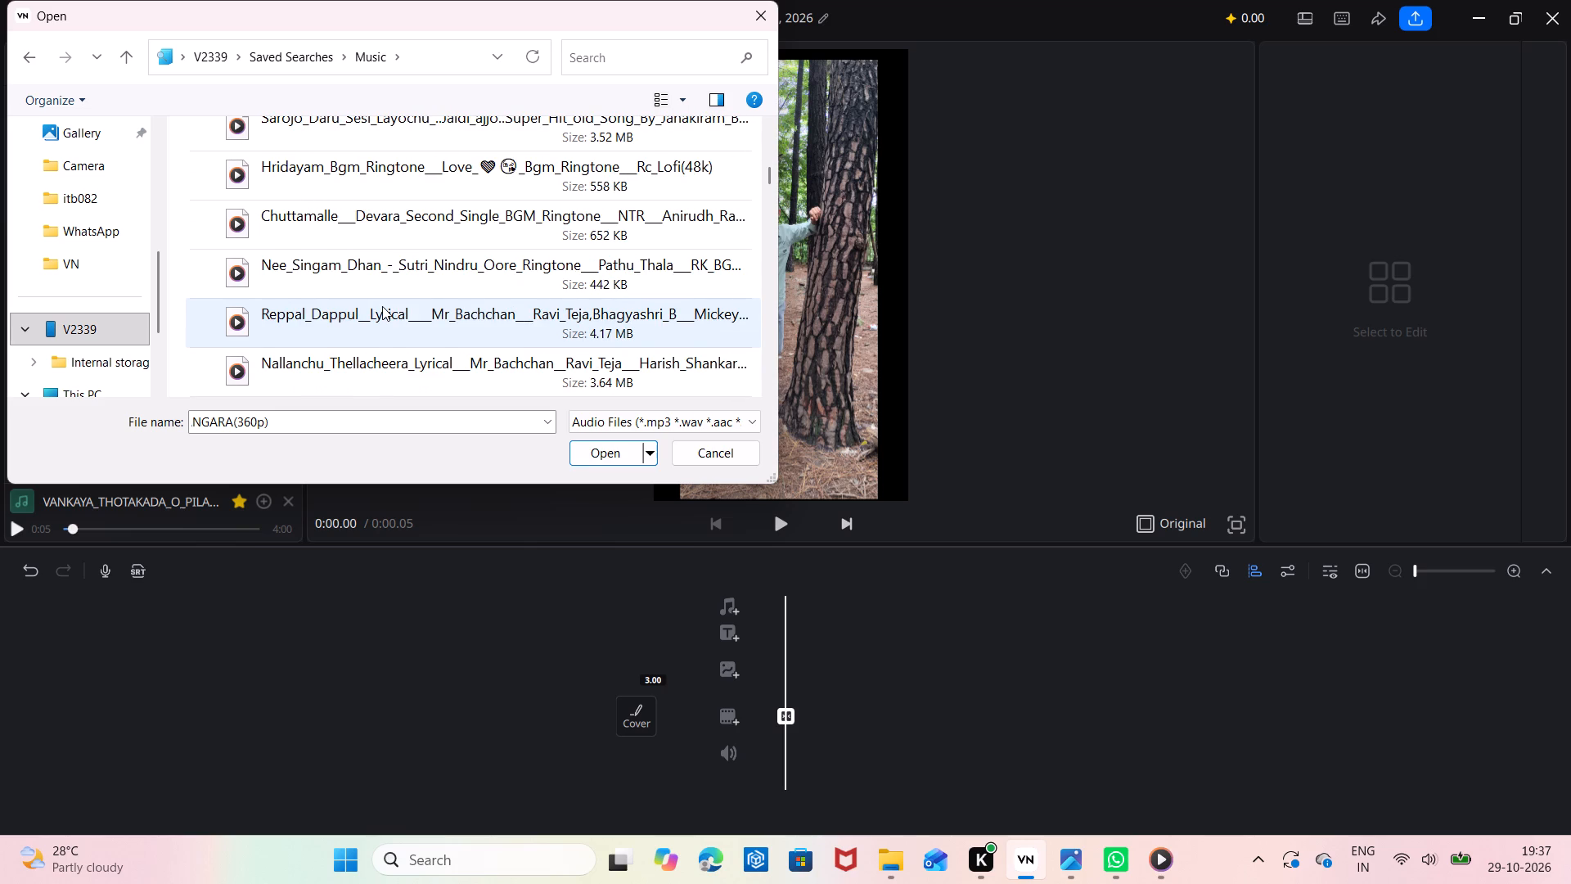
scroll(382, 306, down, 9)
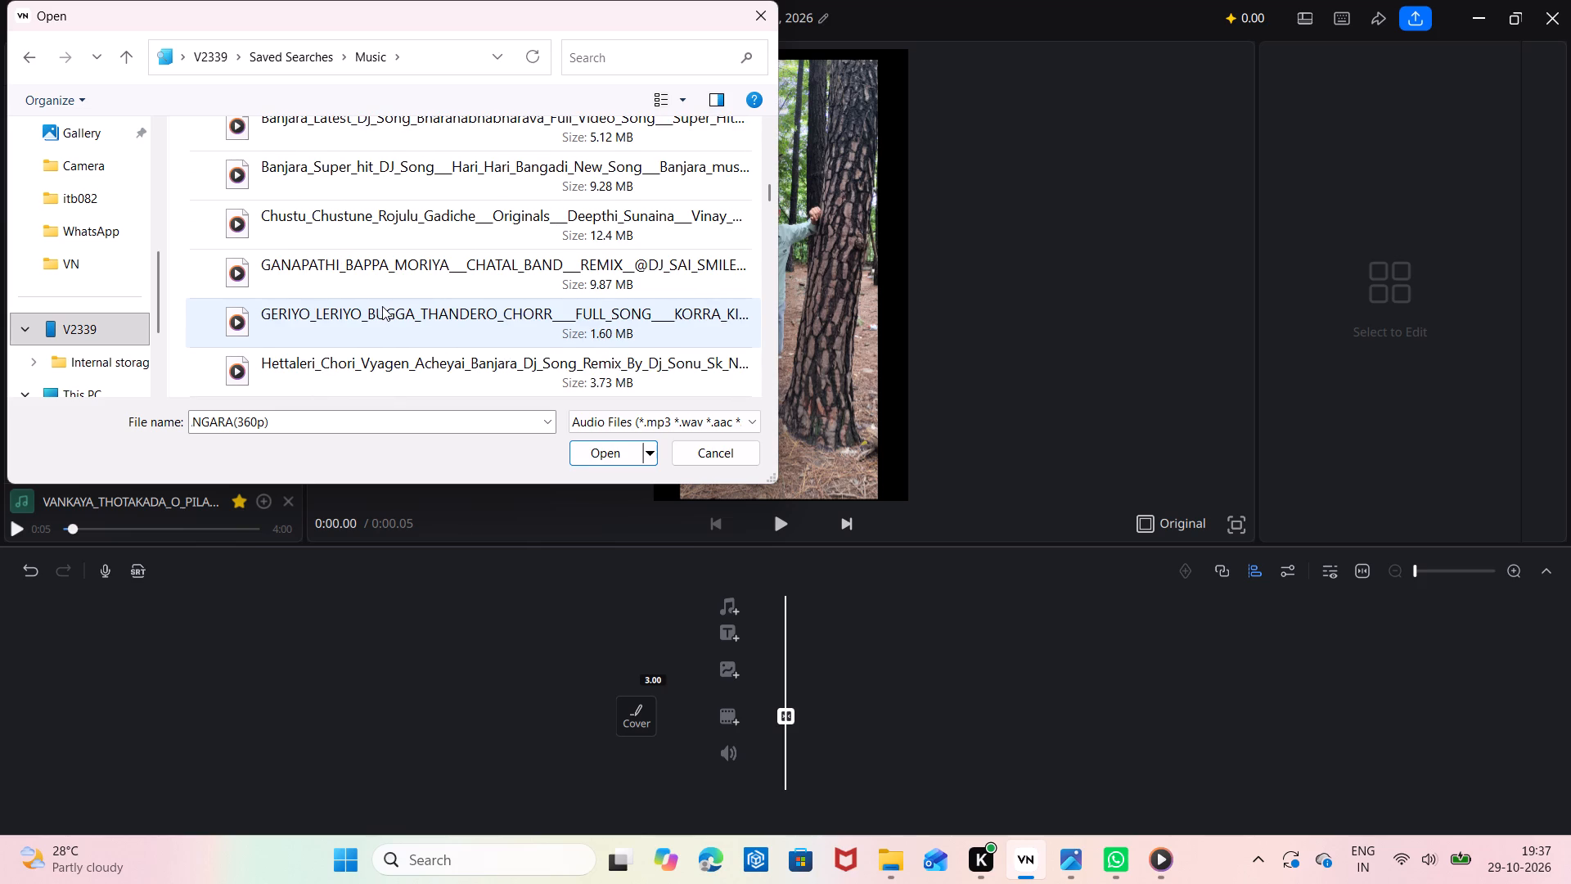
scroll(382, 306, down, 11)
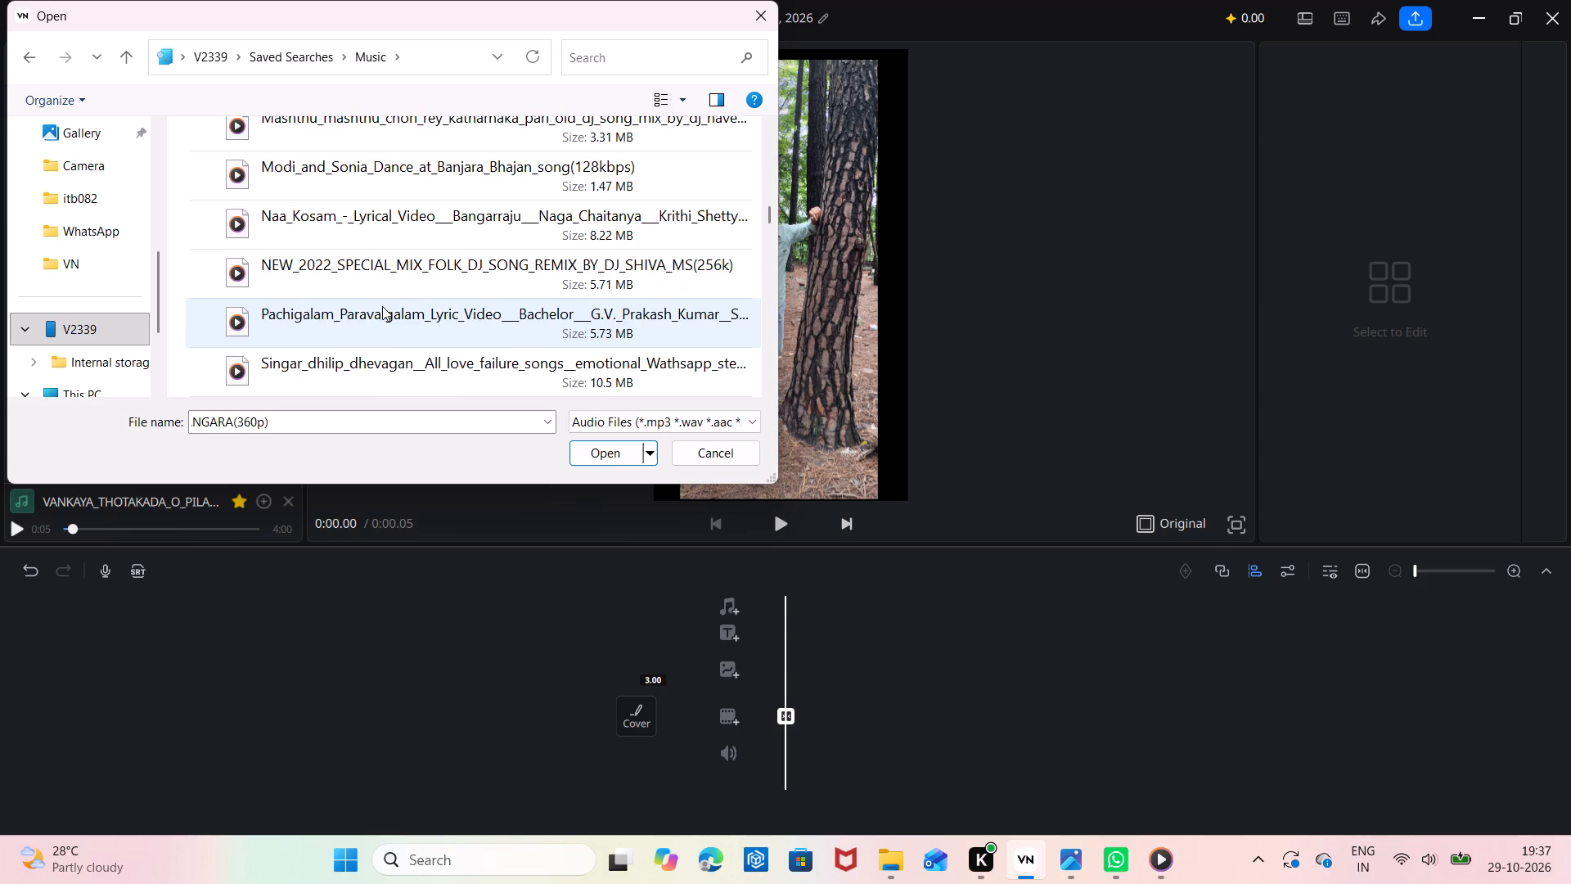
scroll(382, 306, down, 18)
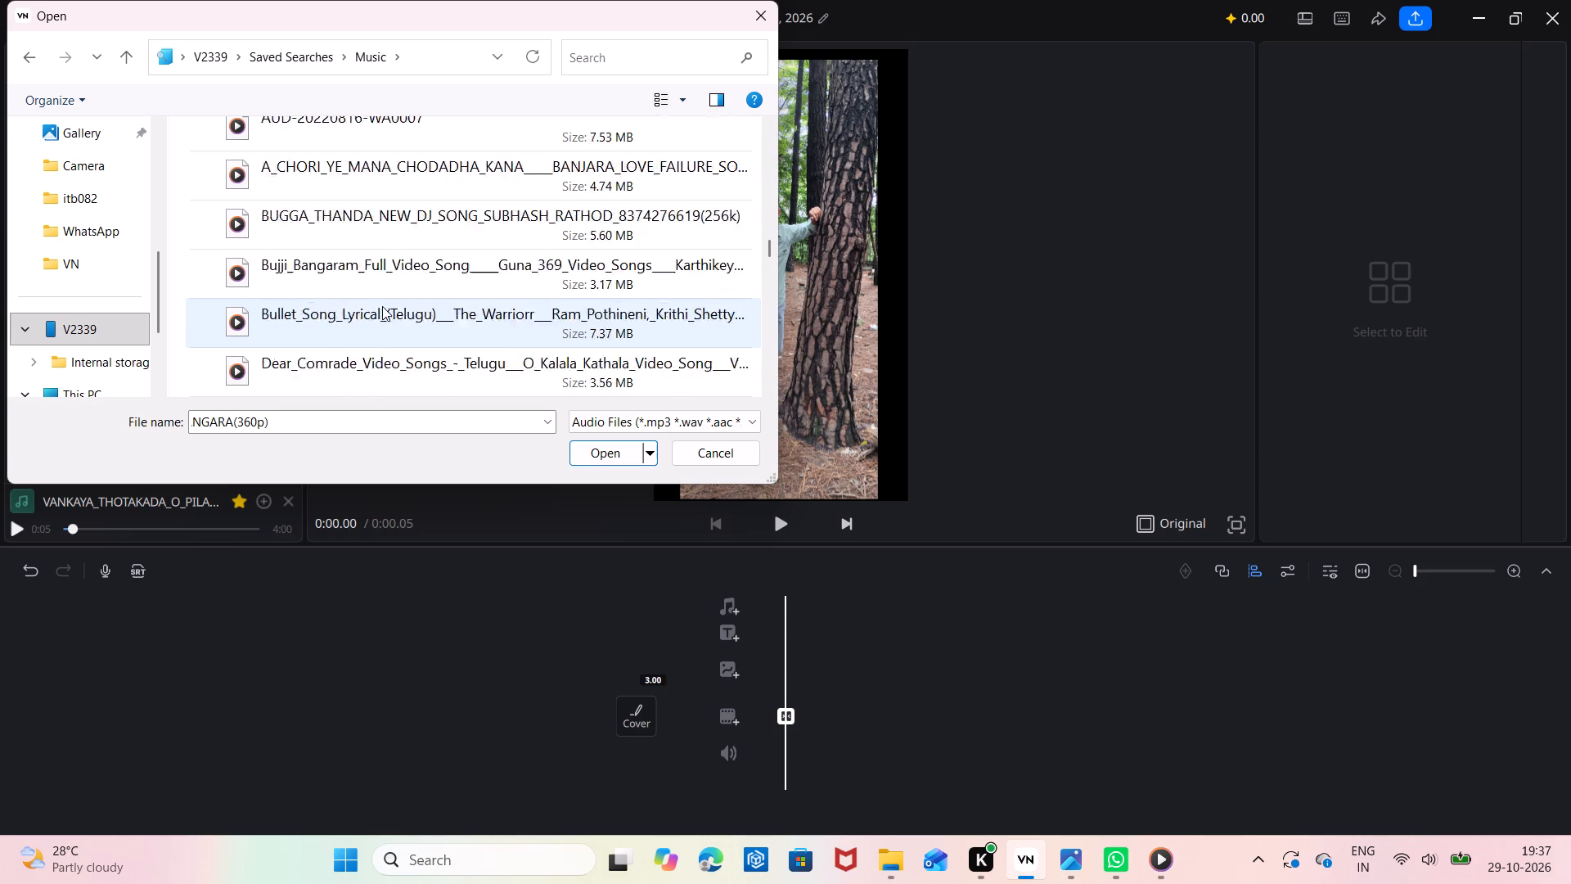
scroll(382, 306, down, 7)
scroll(382, 306, up, 1)
scroll(382, 306, down, 3)
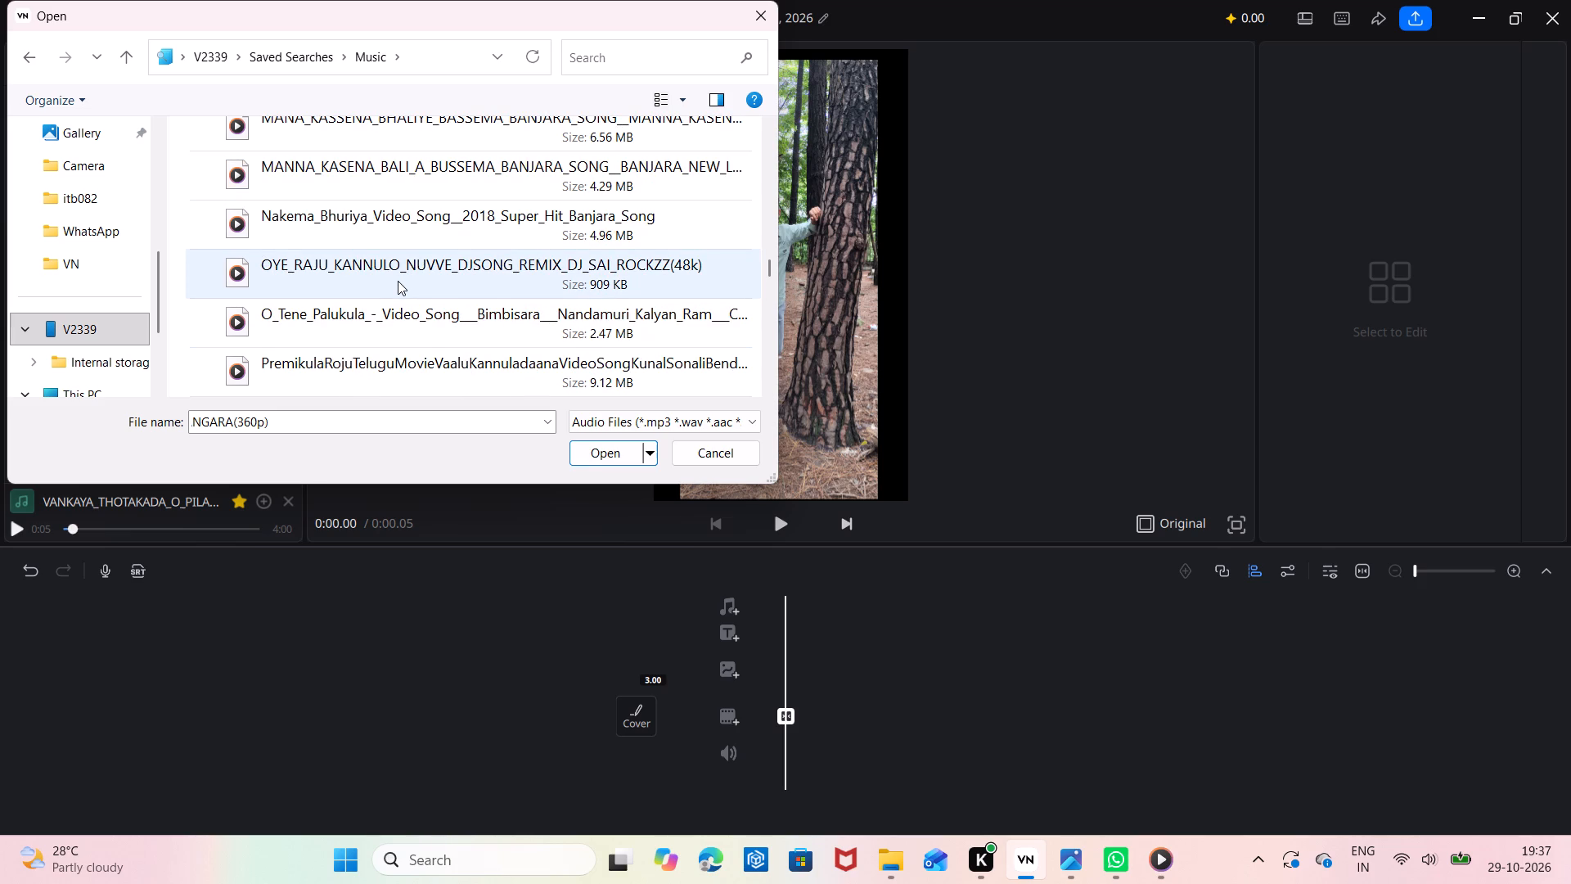
scroll(398, 281, down, 13)
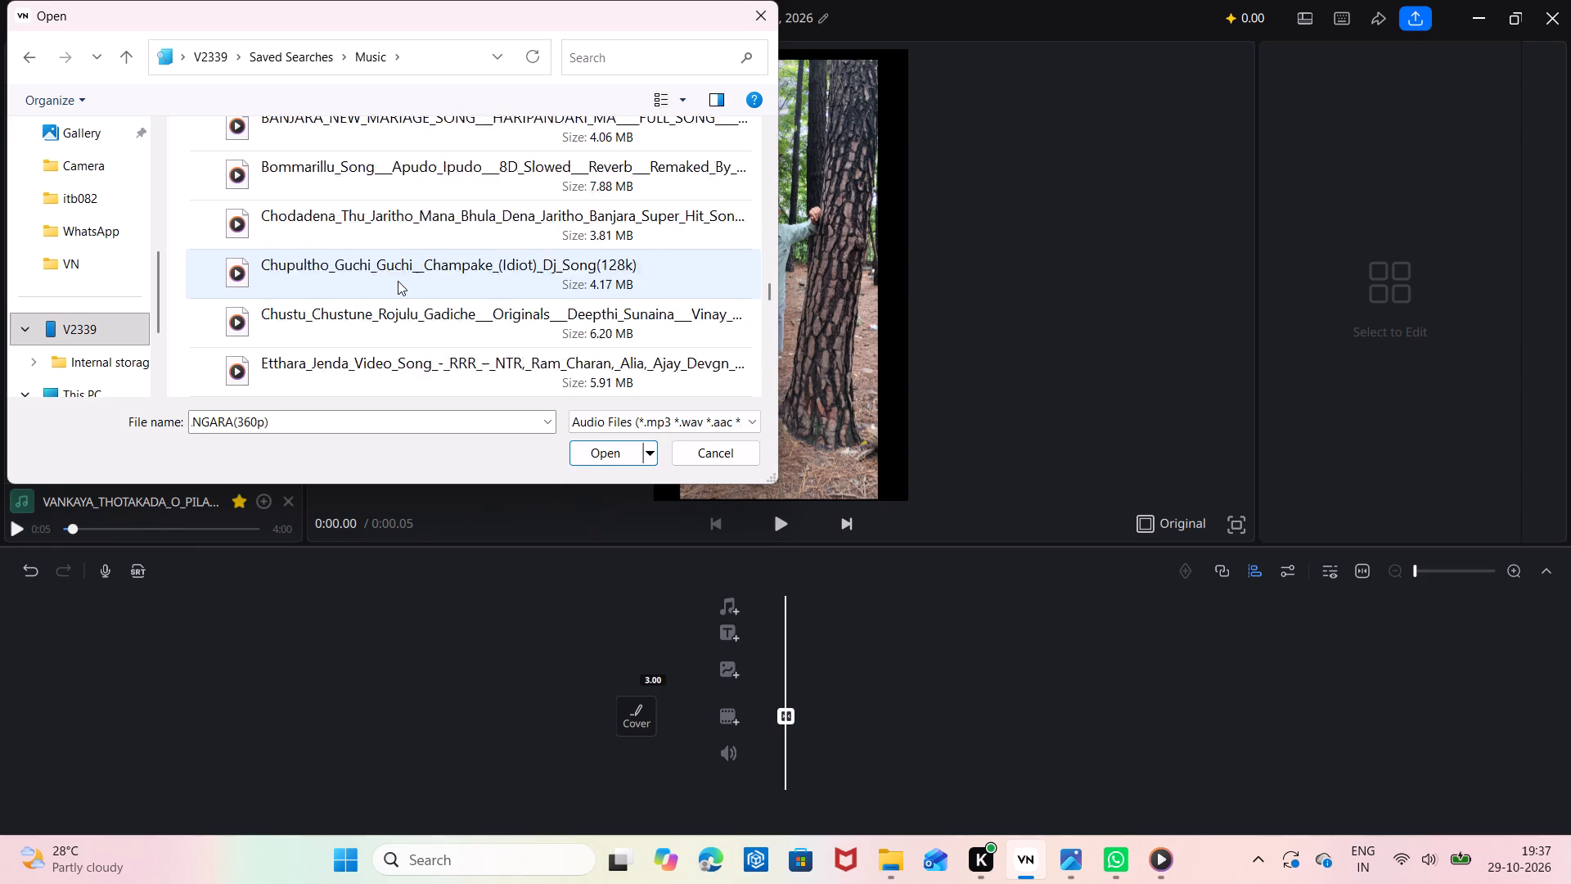
scroll(398, 281, down, 4)
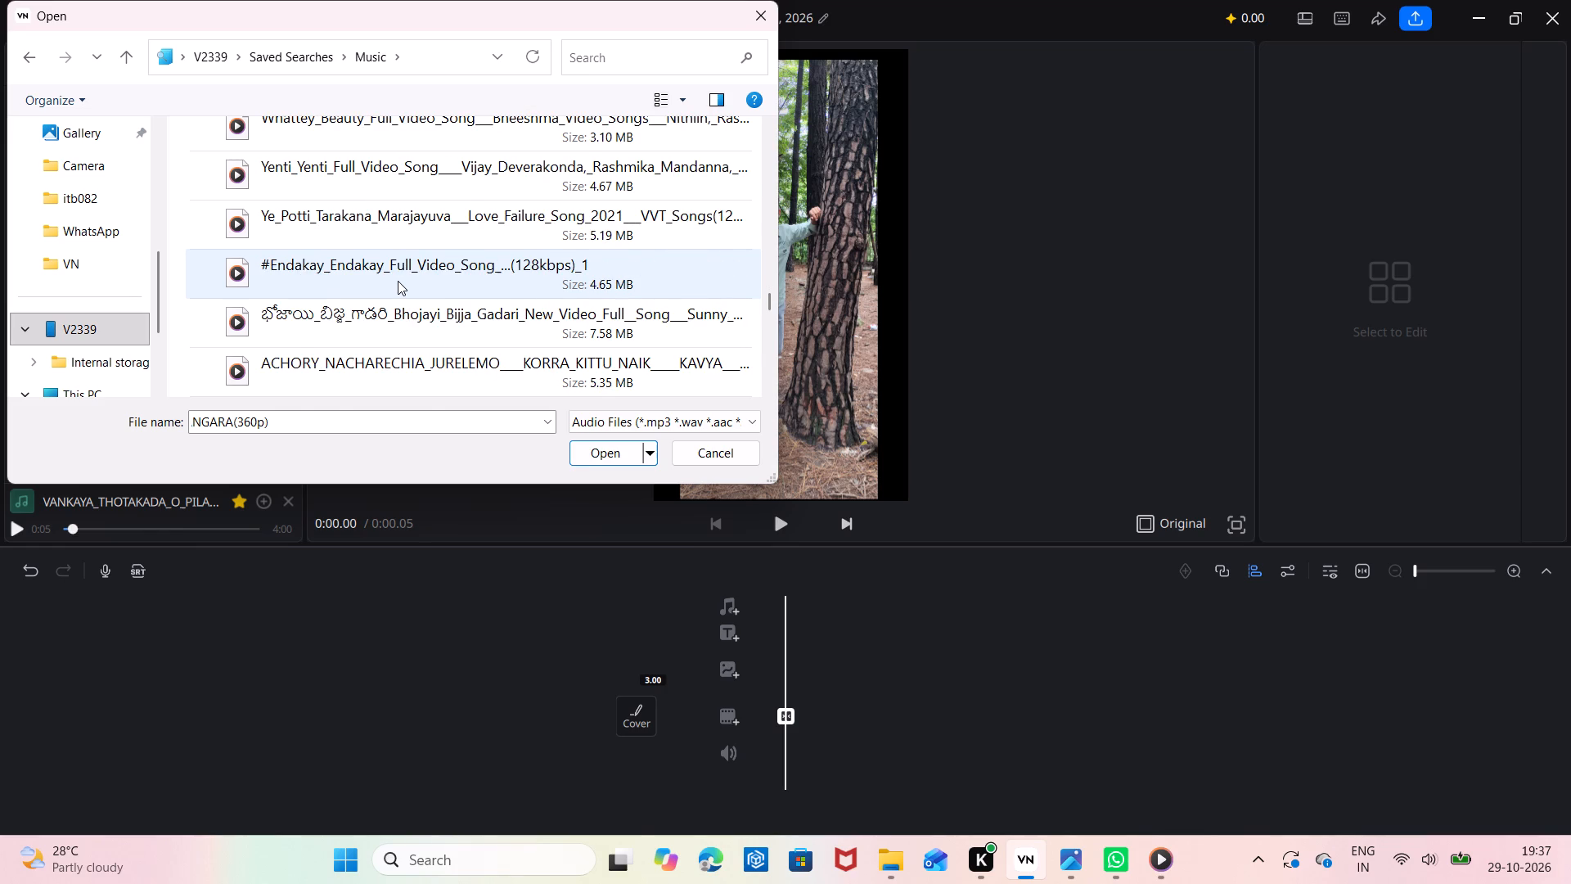
click(398, 281)
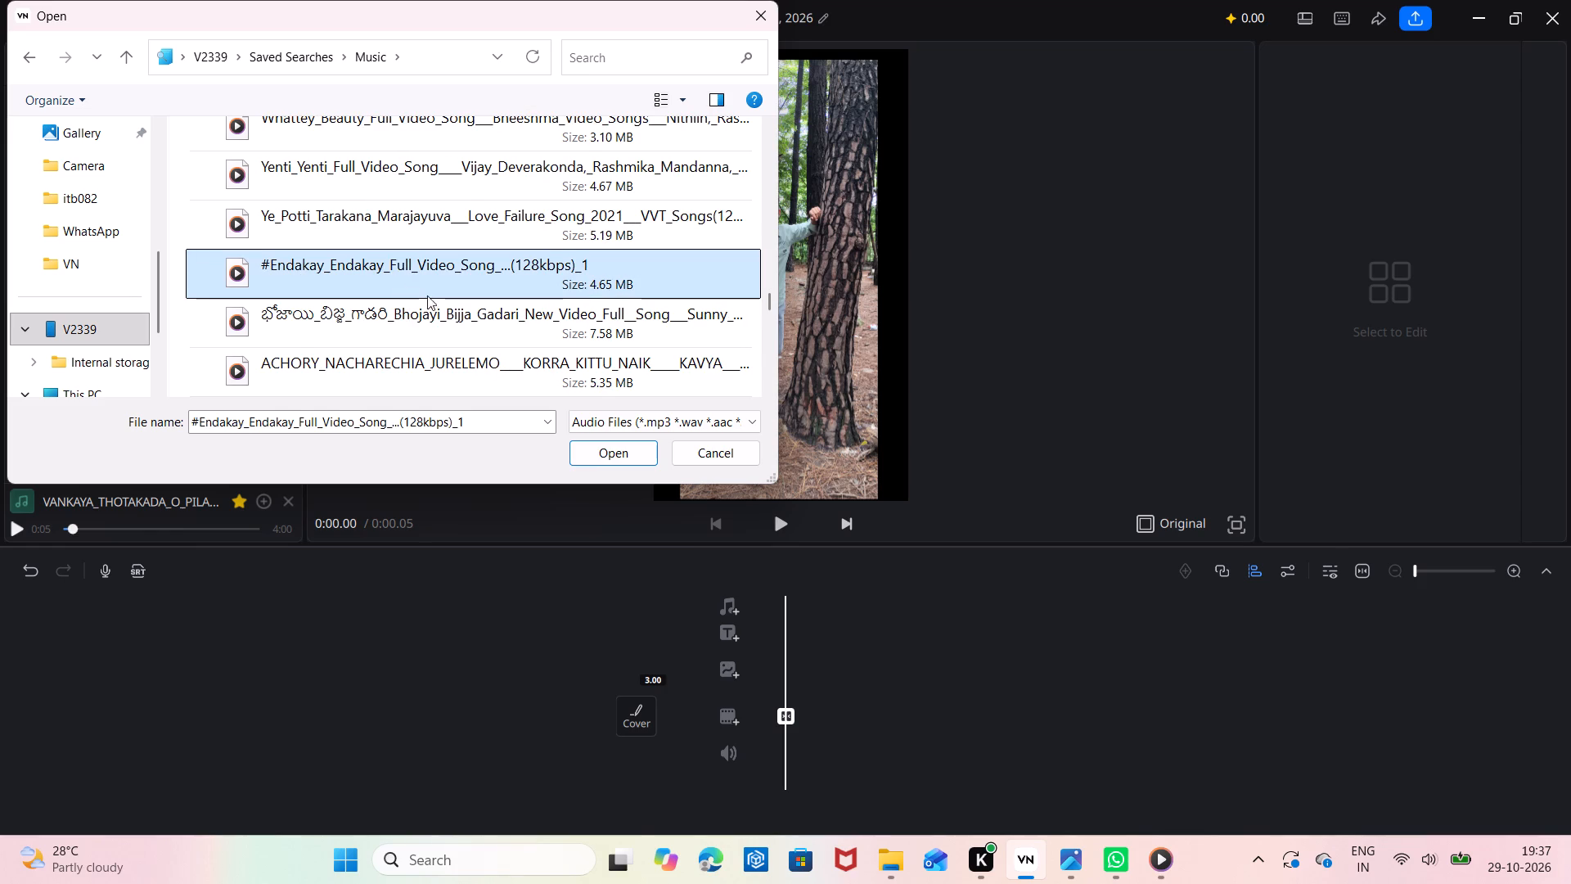
double_click(596, 454)
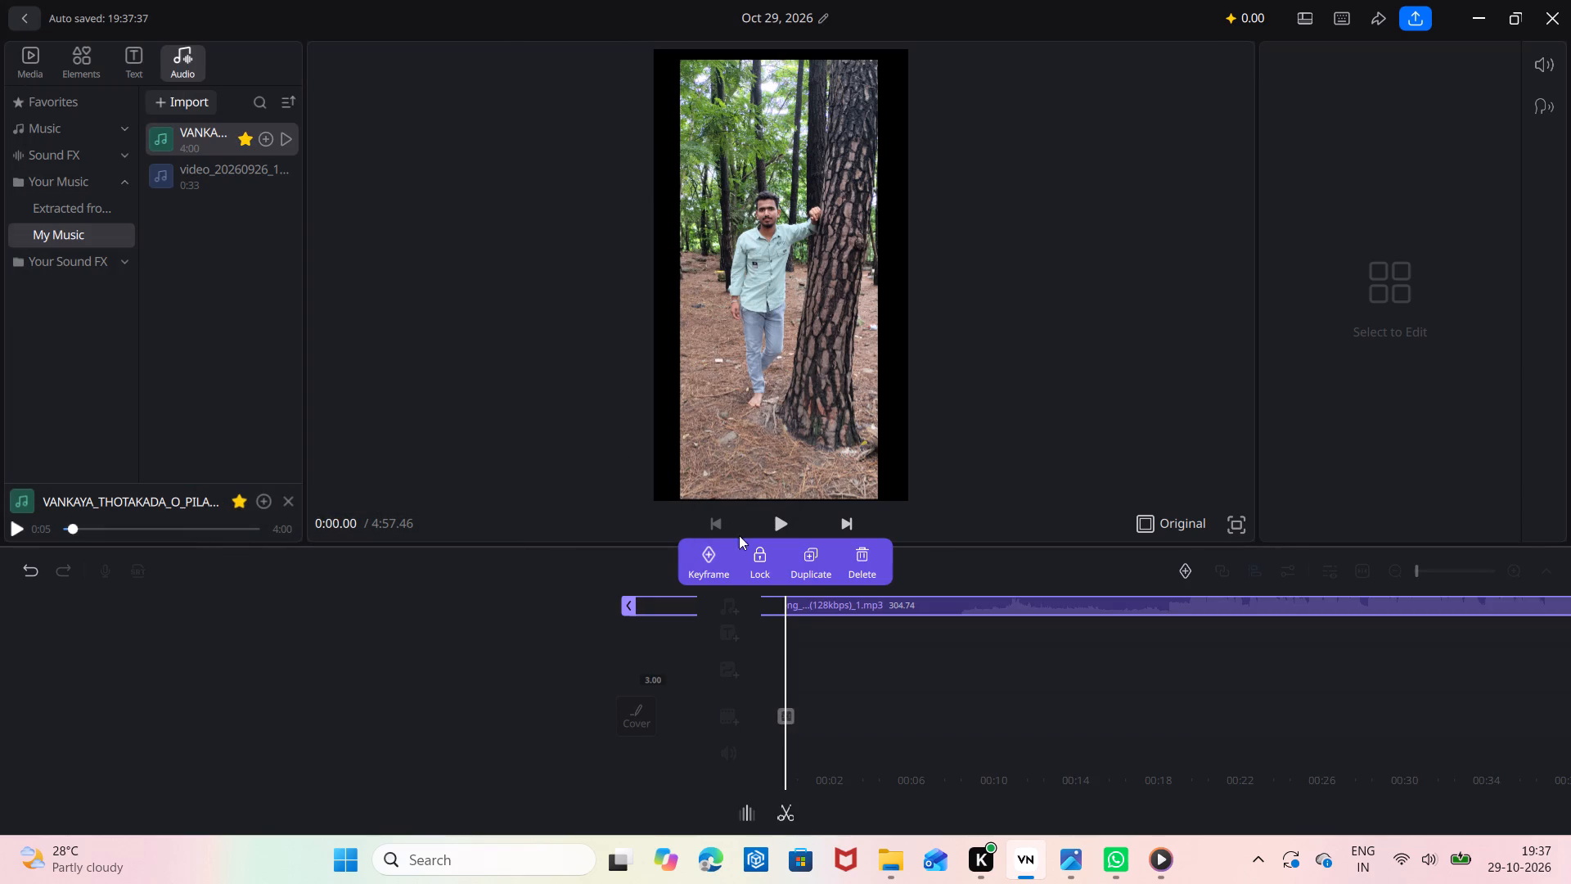
Play the project briefly to preview it with the added song, and deselect the audio clip.
click(783, 525)
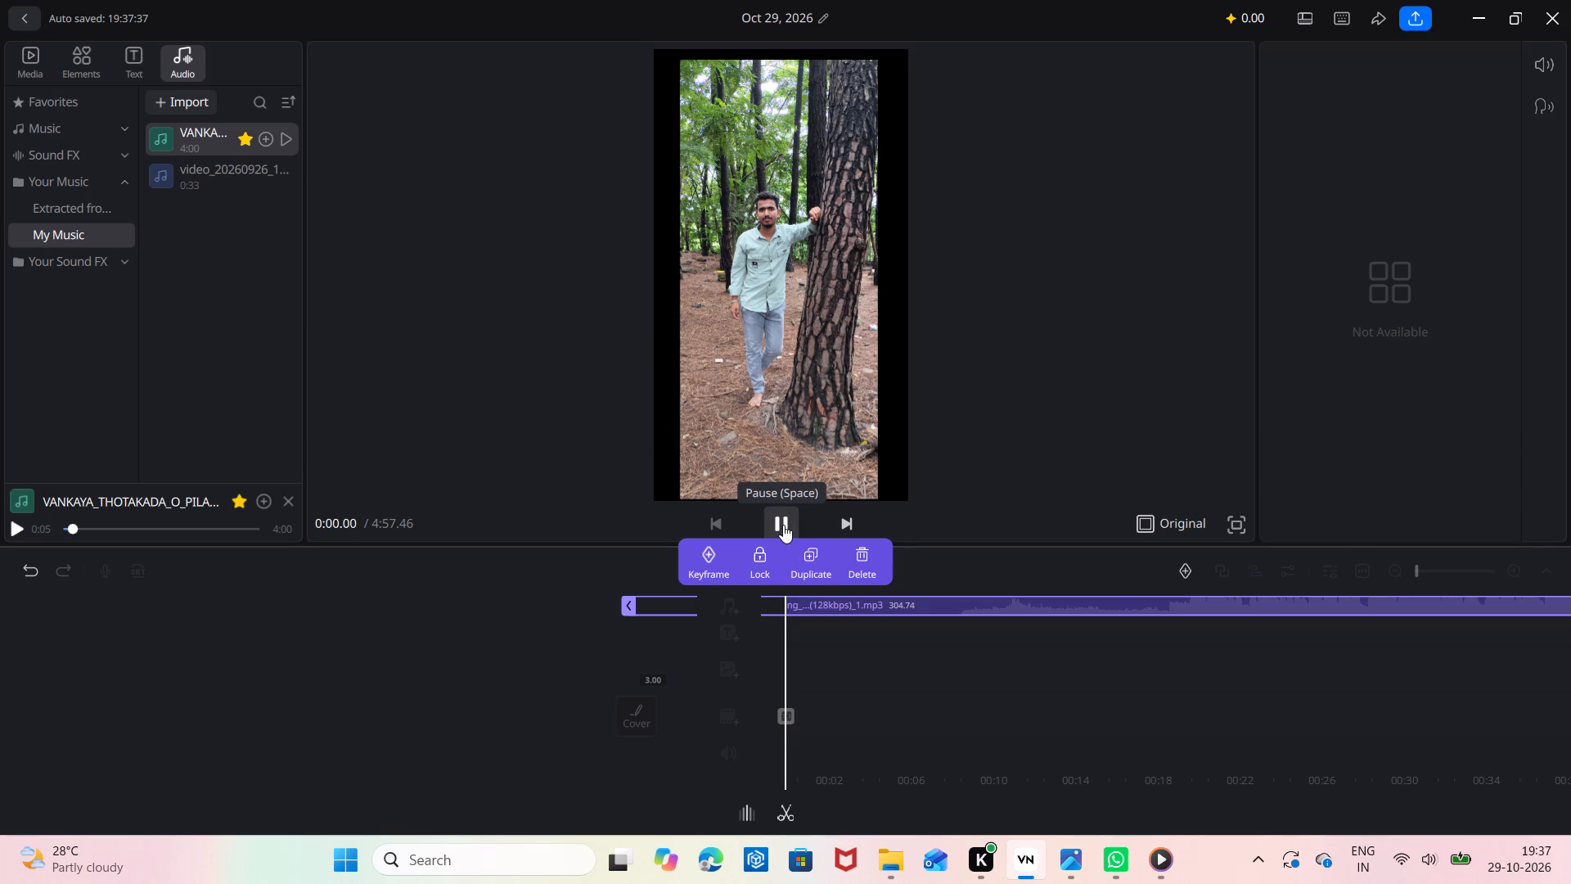
click(783, 525)
click(927, 668)
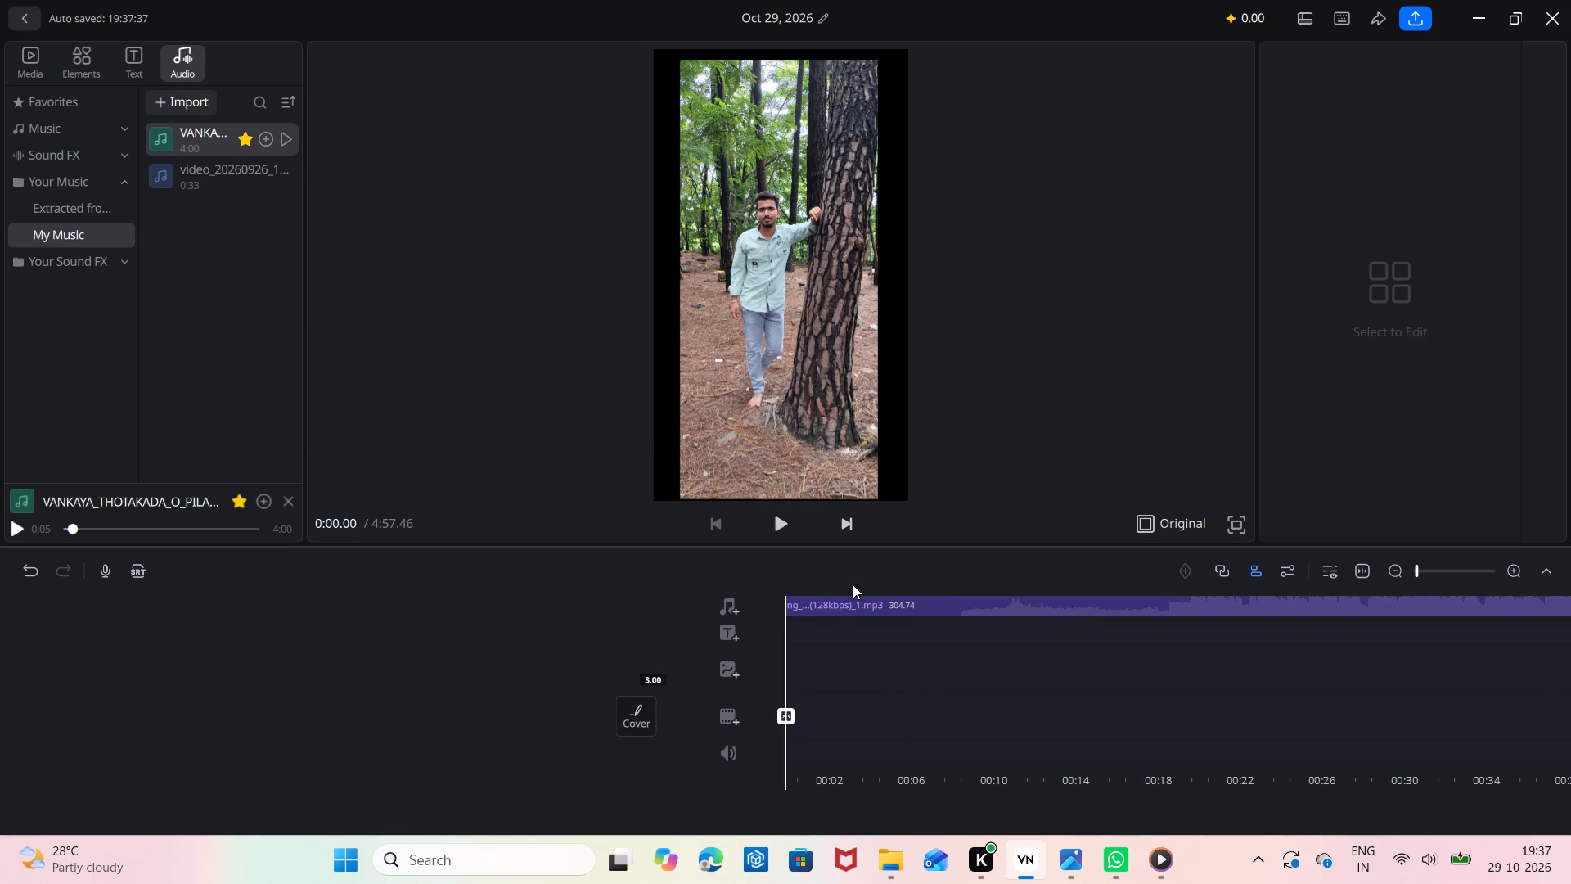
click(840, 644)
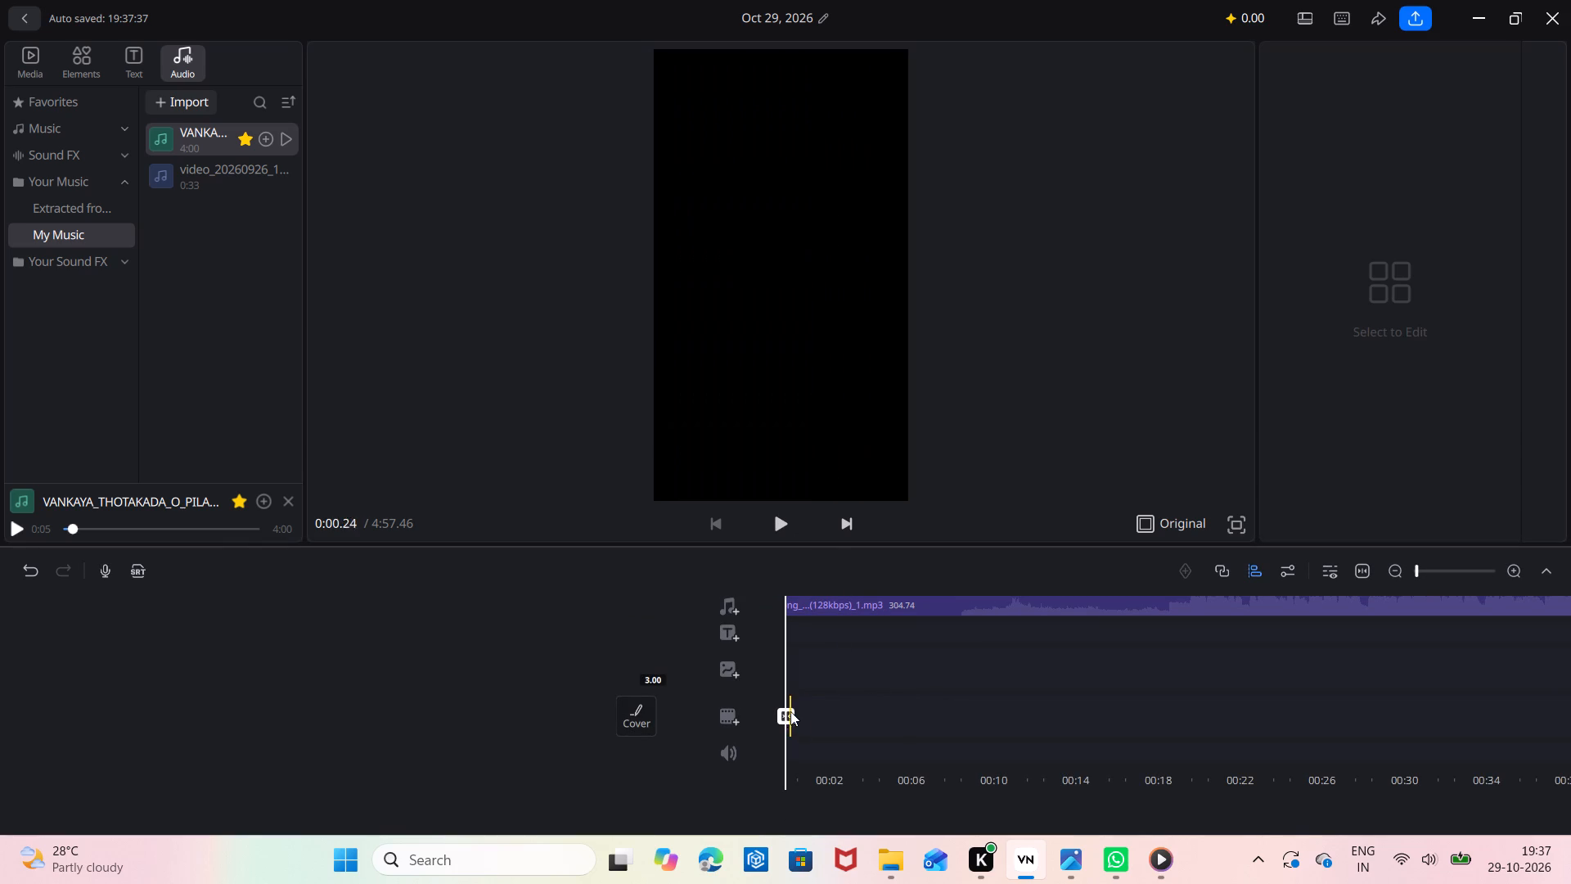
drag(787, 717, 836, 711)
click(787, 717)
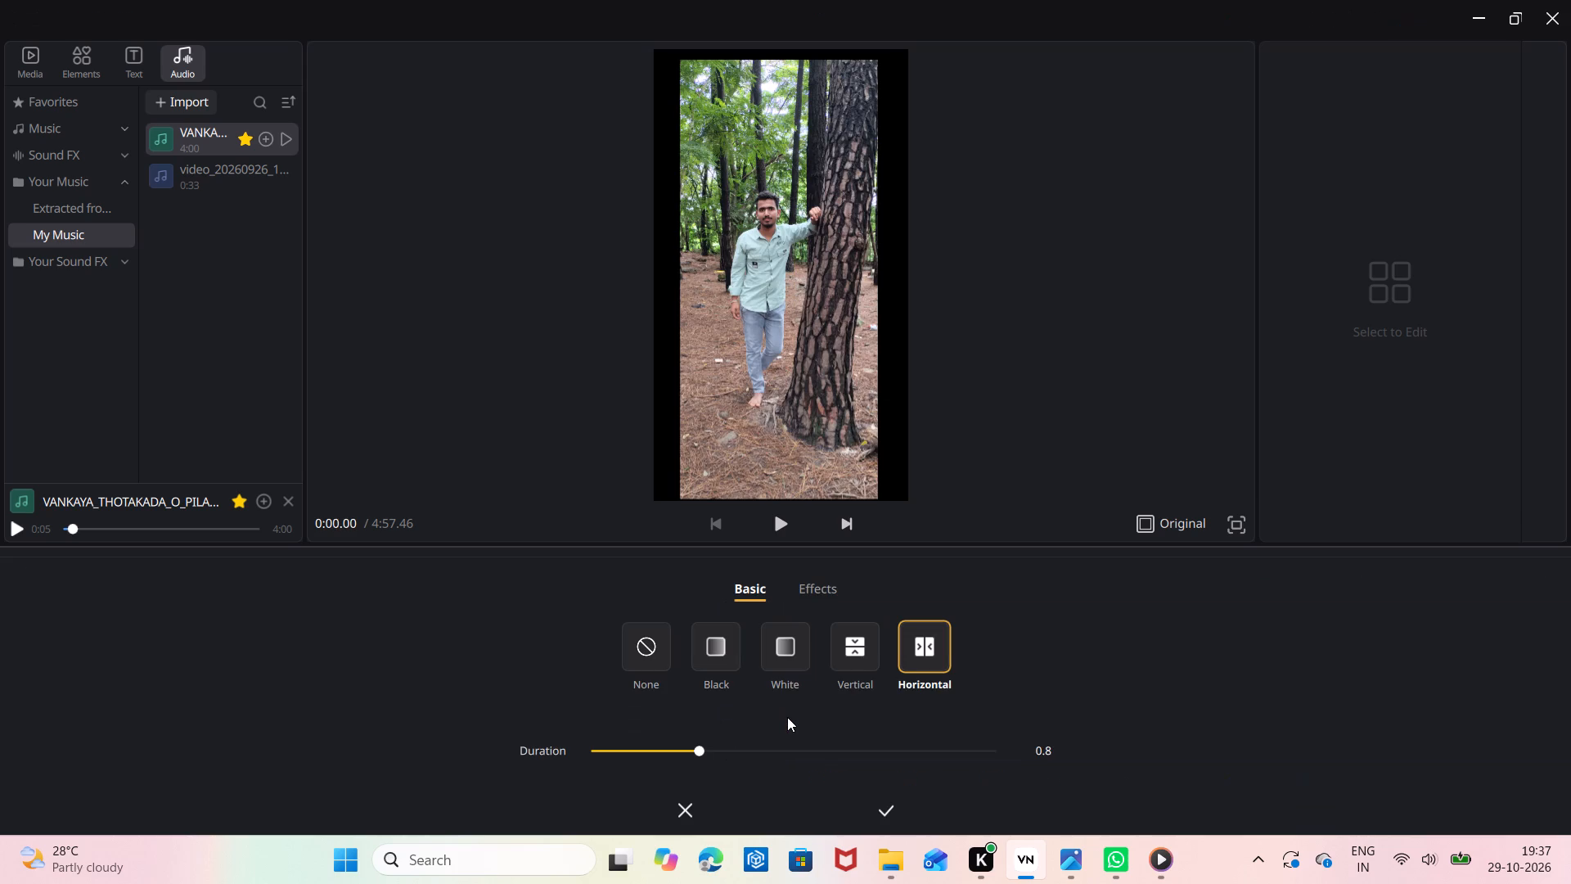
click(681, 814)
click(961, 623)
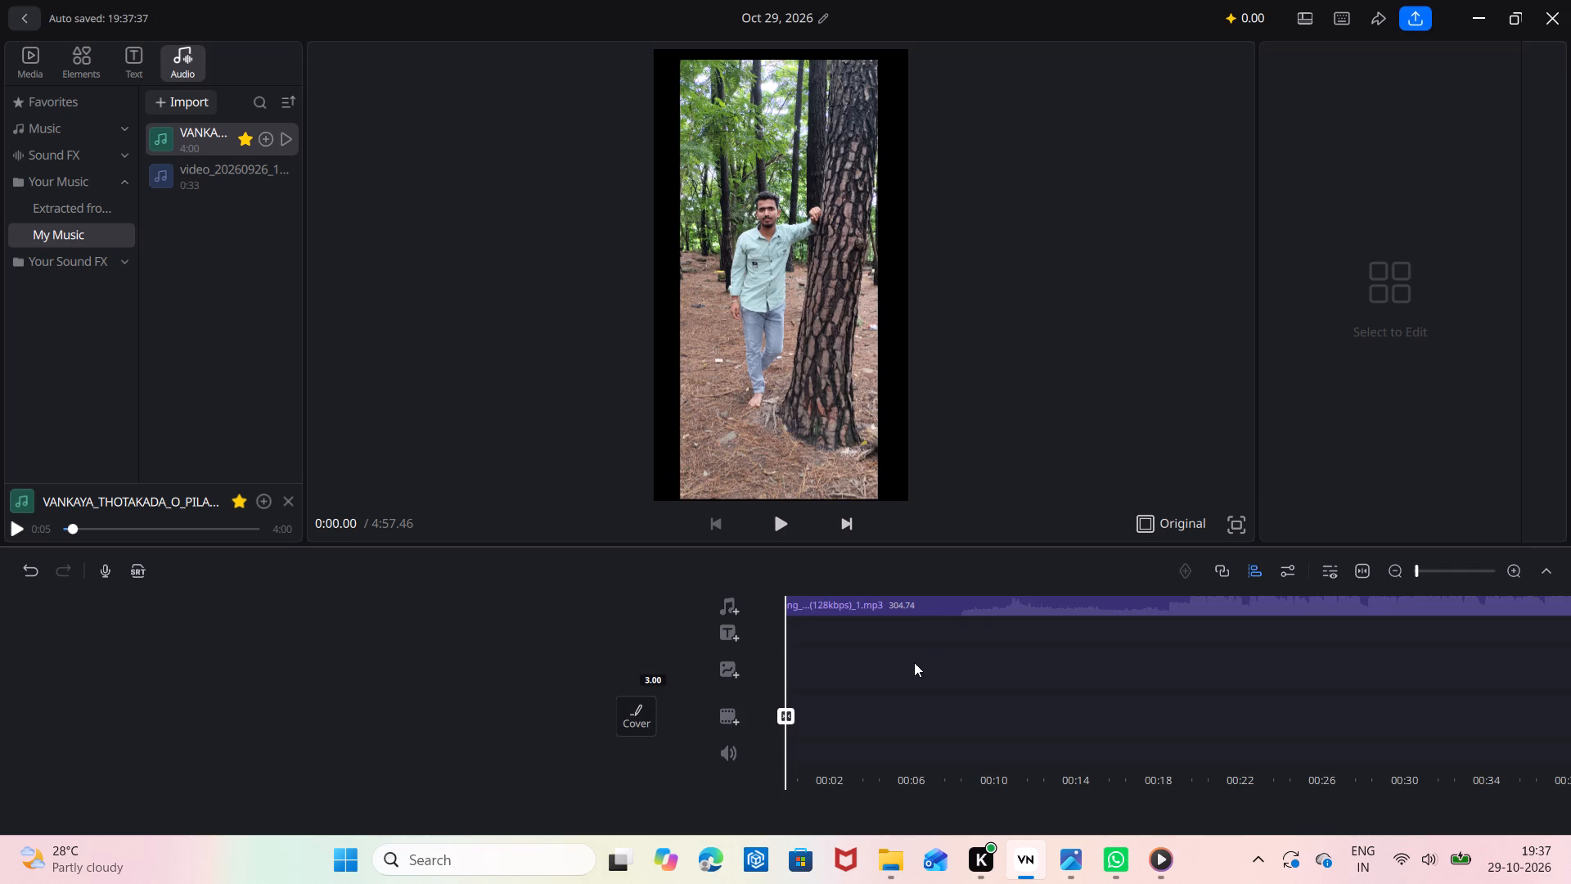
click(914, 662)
Select the tree photo overlay, play the project briefly twice to check it, and deselect the photo.
click(838, 451)
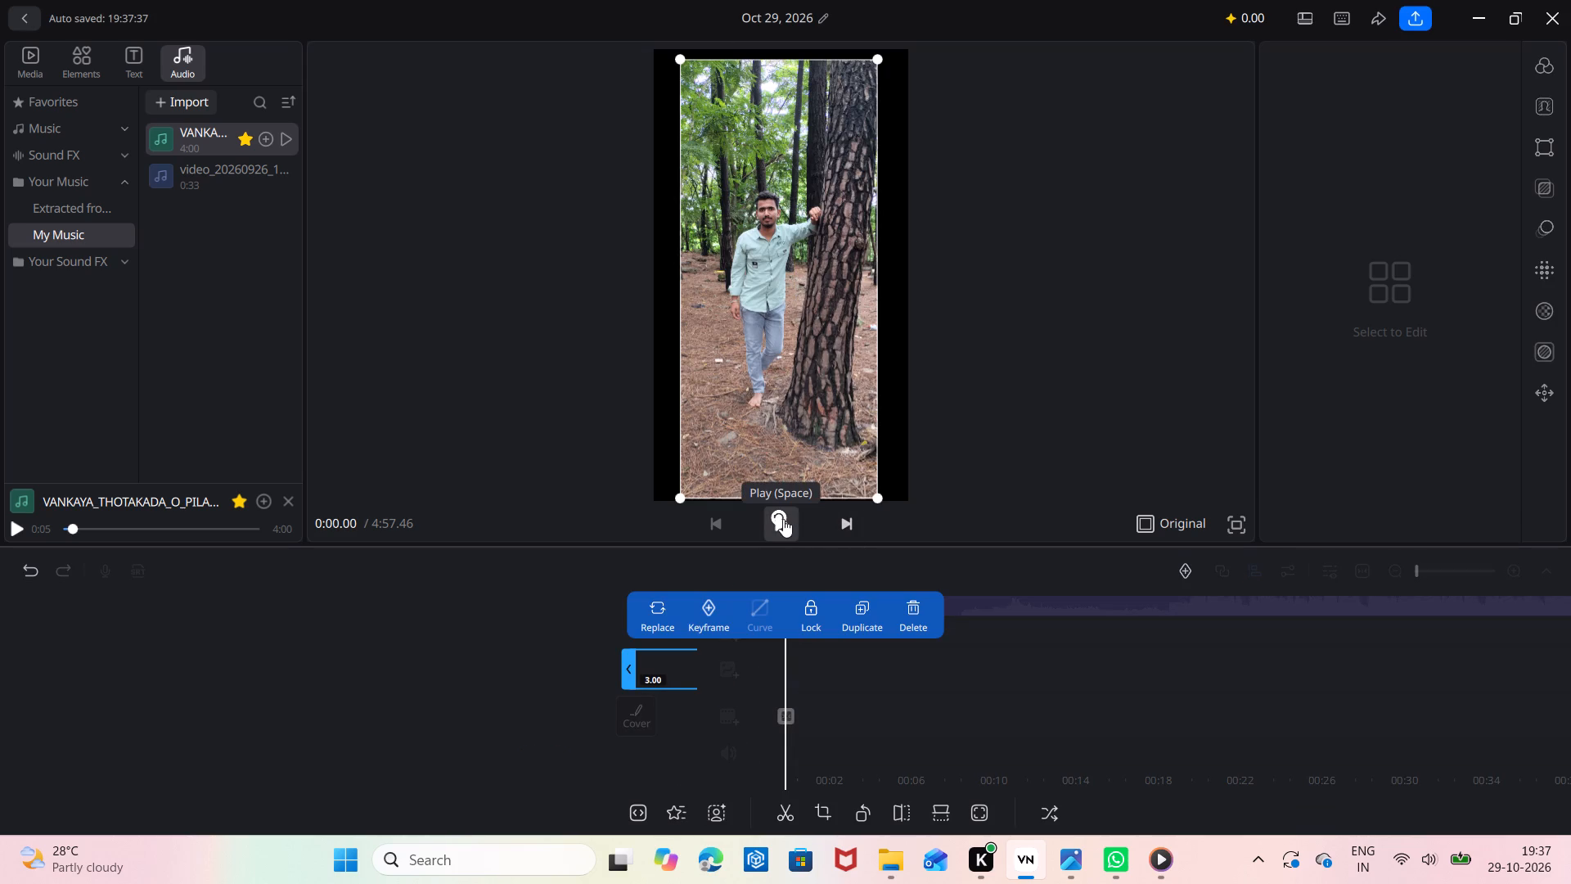
click(783, 517)
click(783, 517)
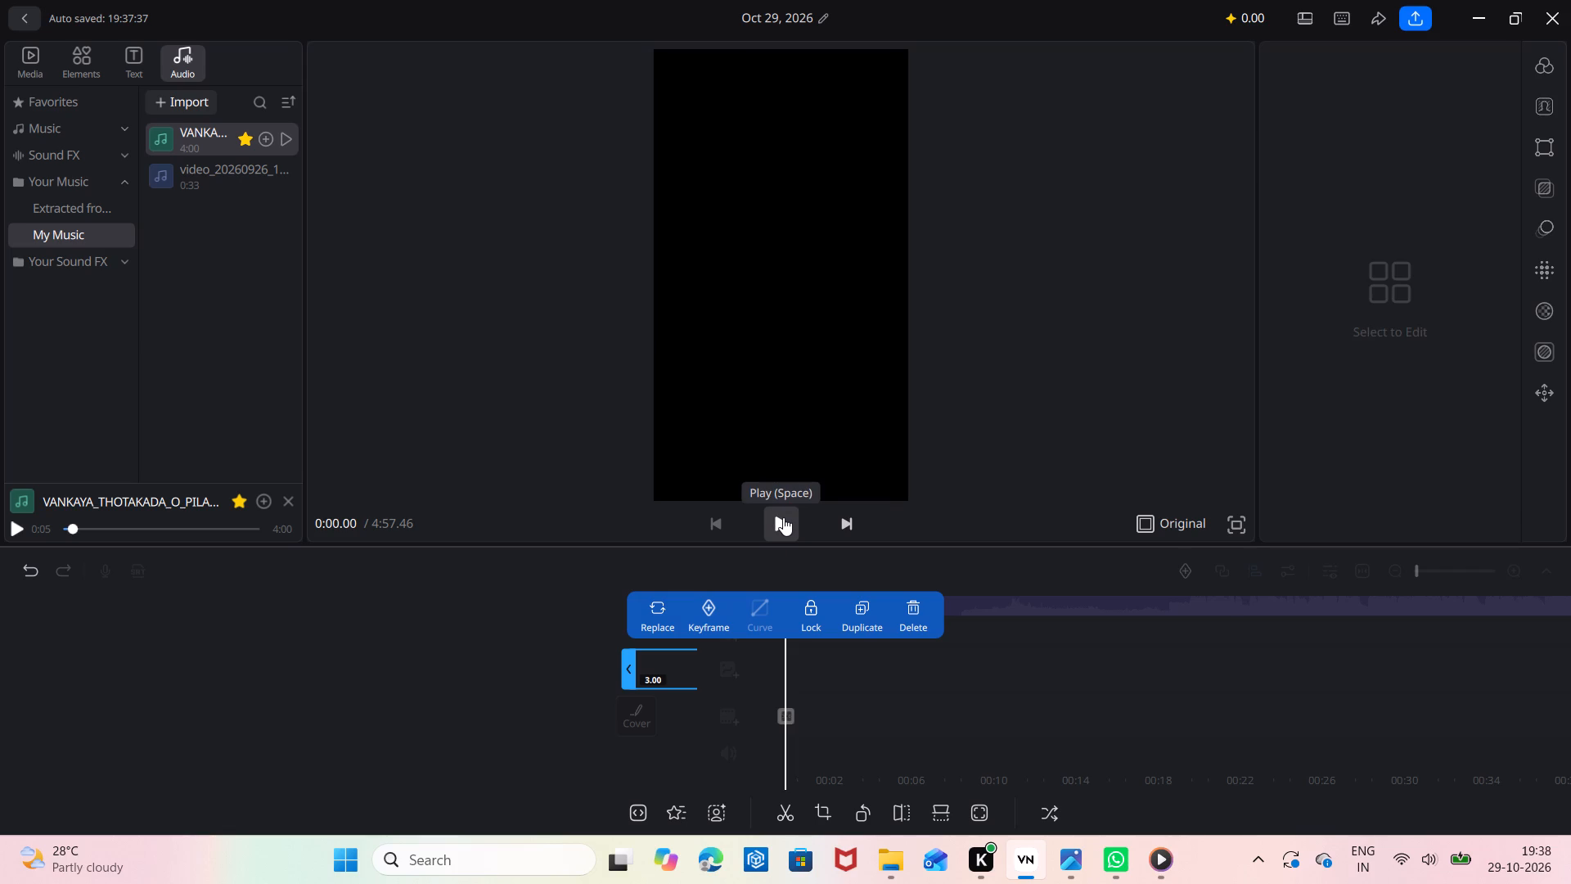
click(783, 517)
click(783, 517)
click(943, 677)
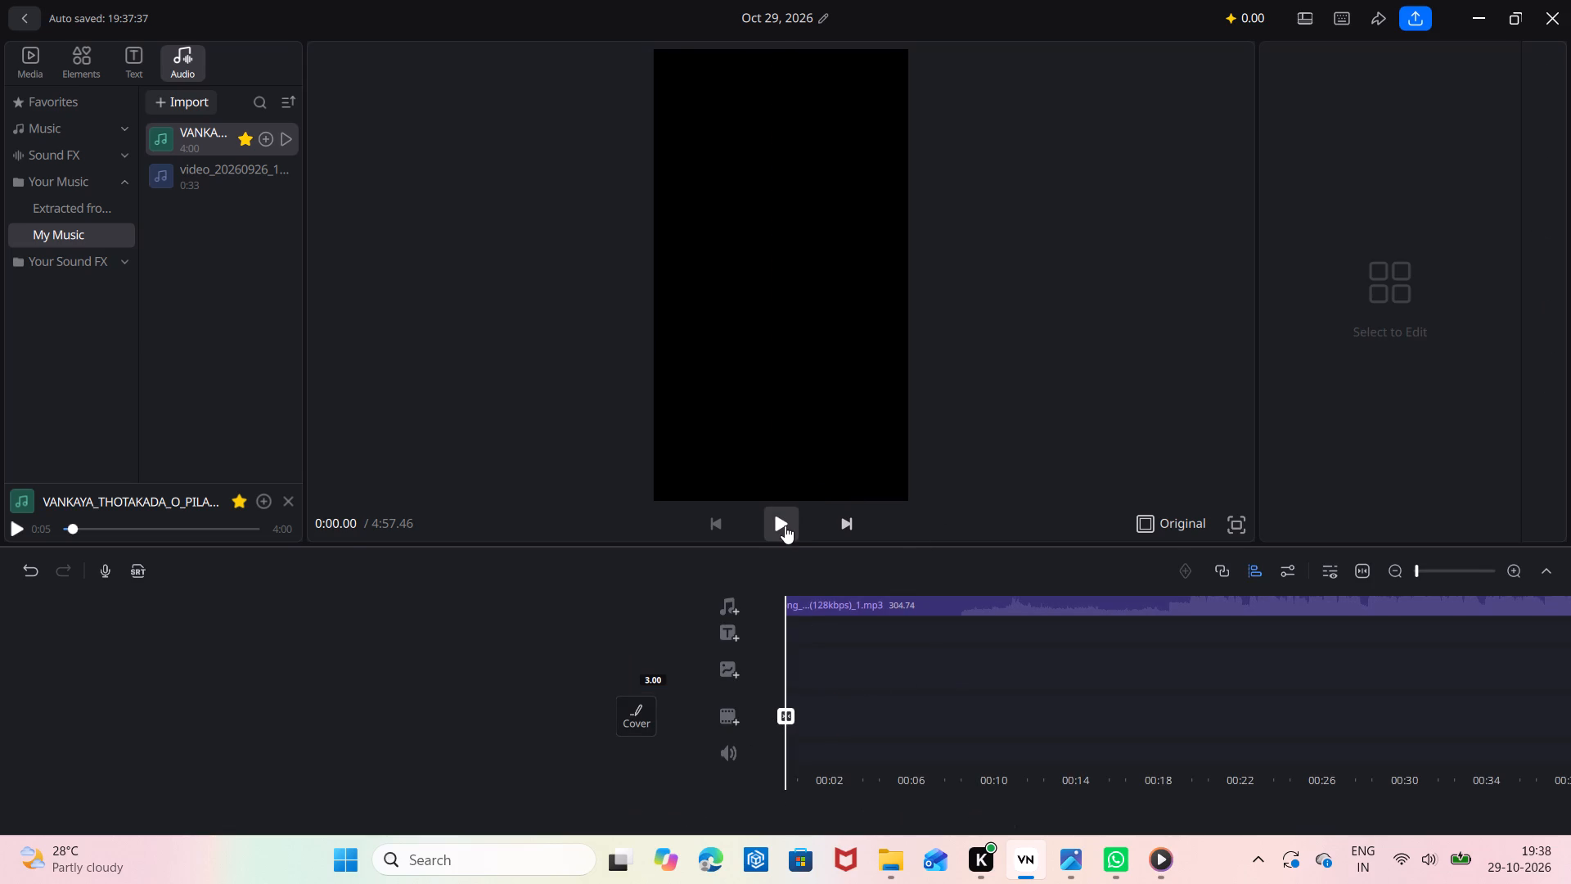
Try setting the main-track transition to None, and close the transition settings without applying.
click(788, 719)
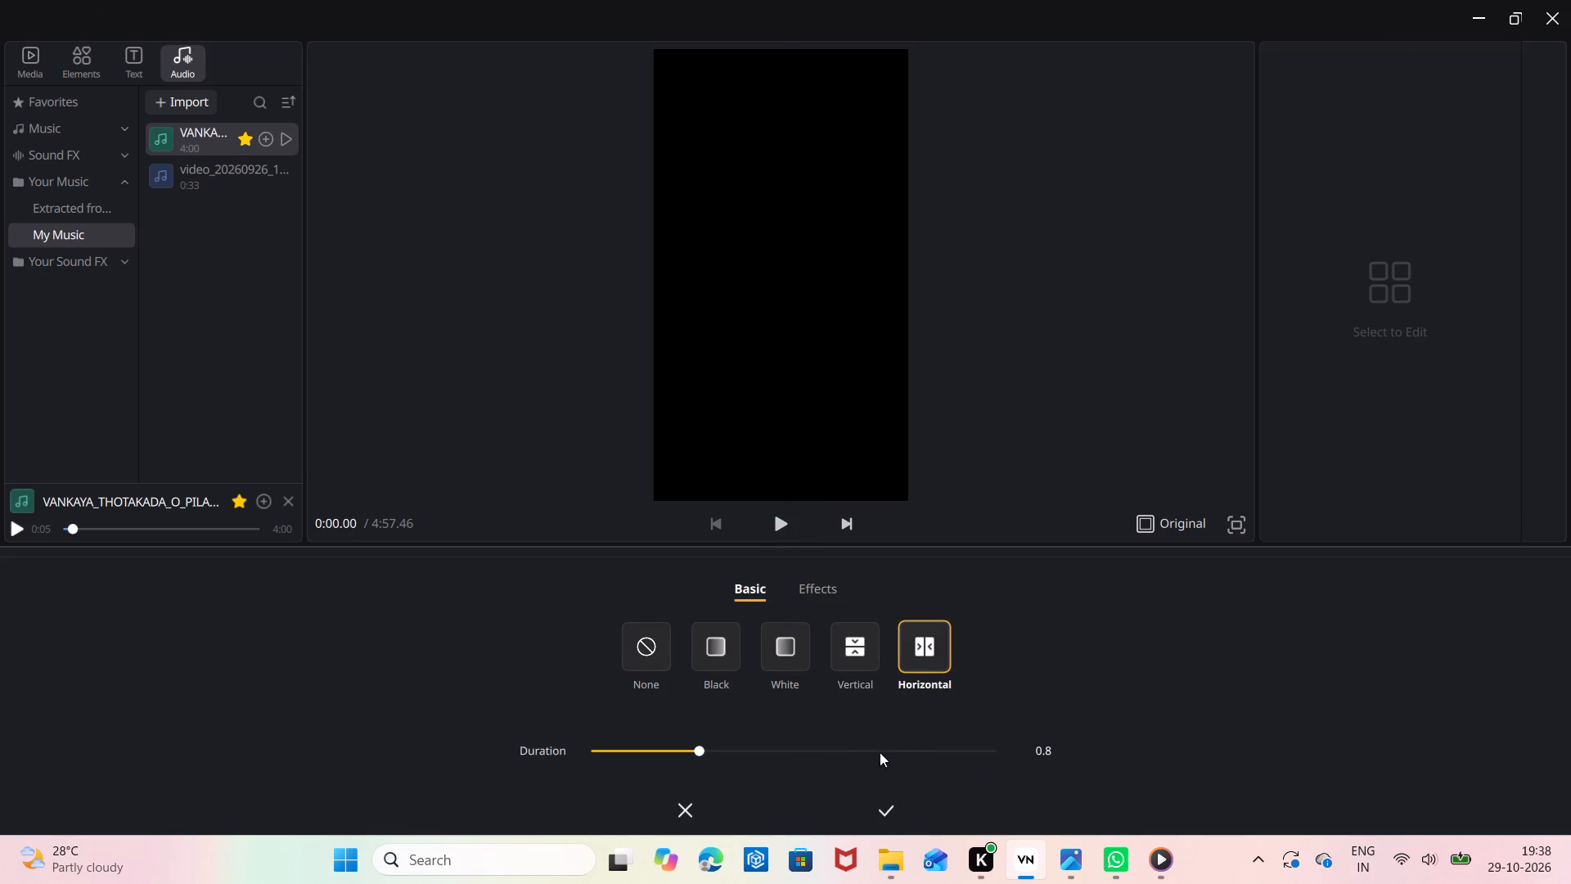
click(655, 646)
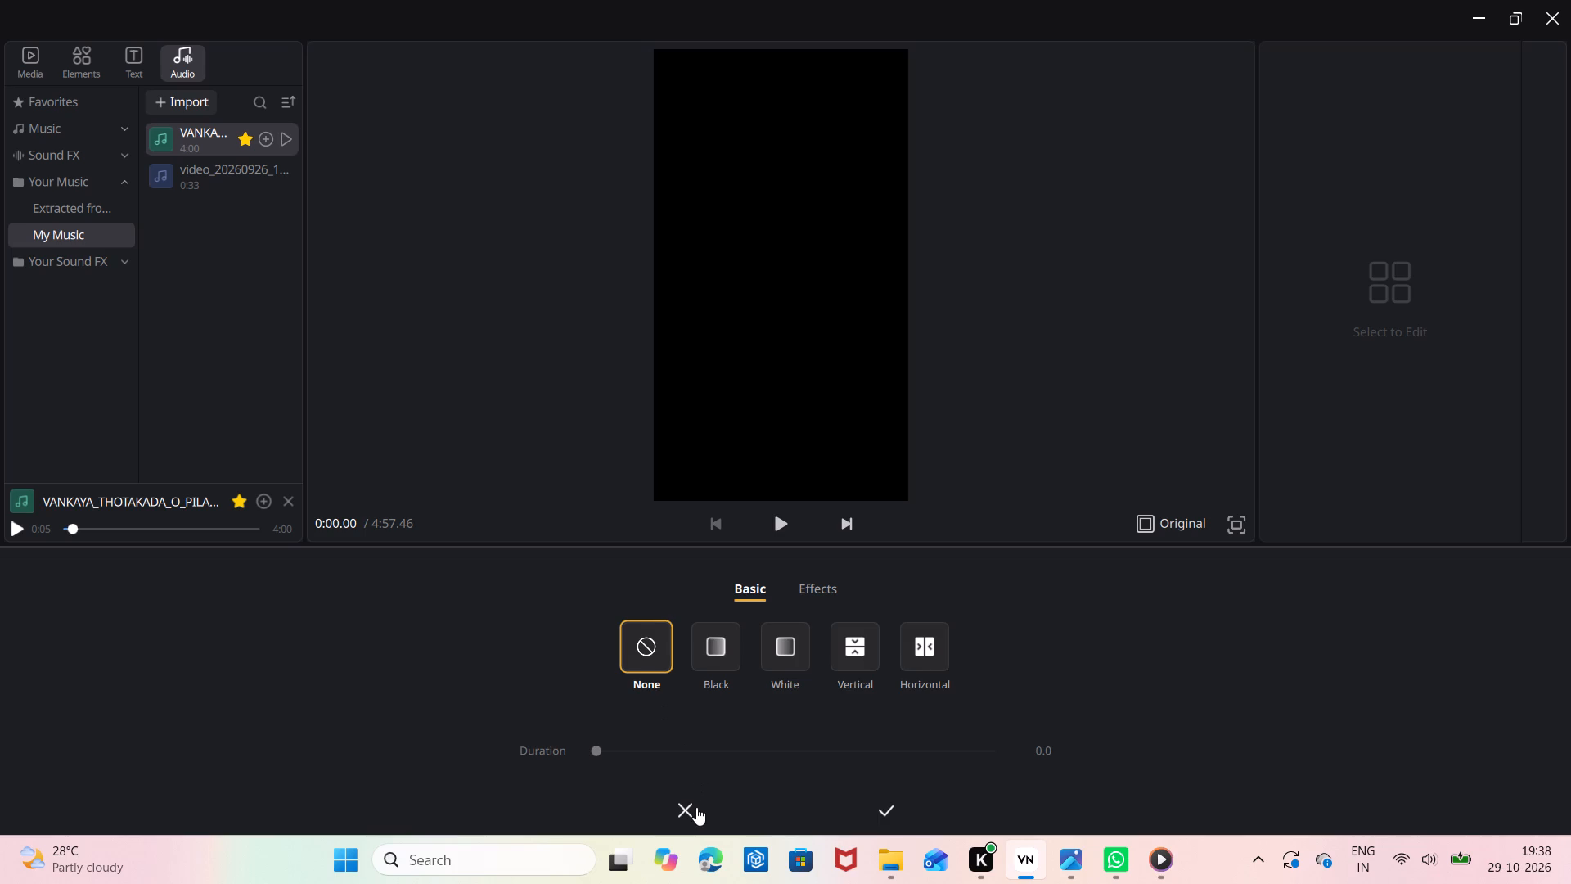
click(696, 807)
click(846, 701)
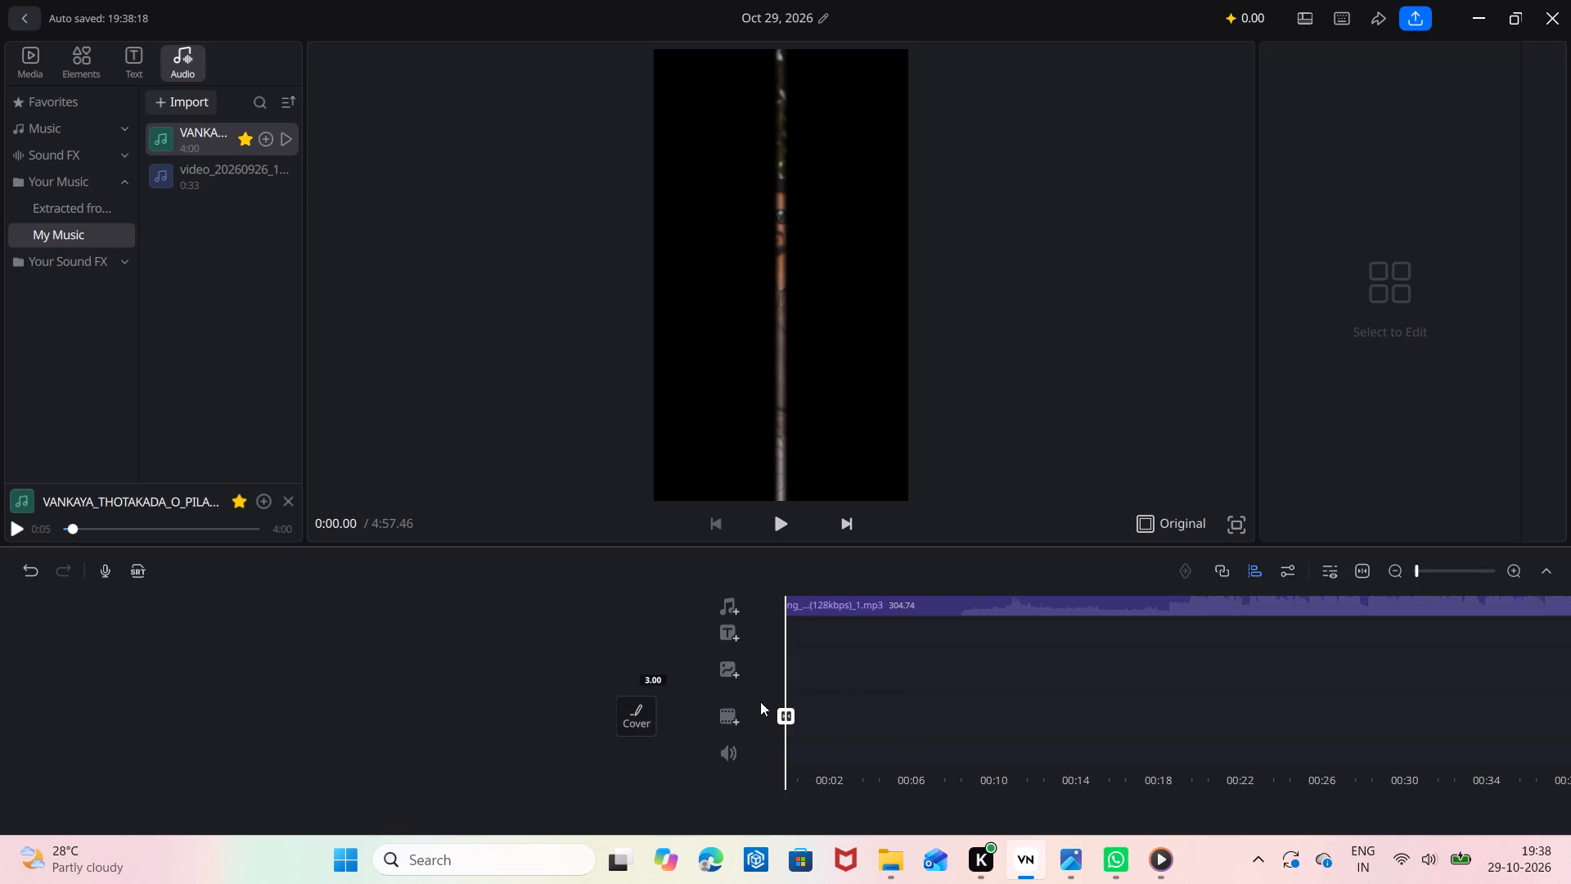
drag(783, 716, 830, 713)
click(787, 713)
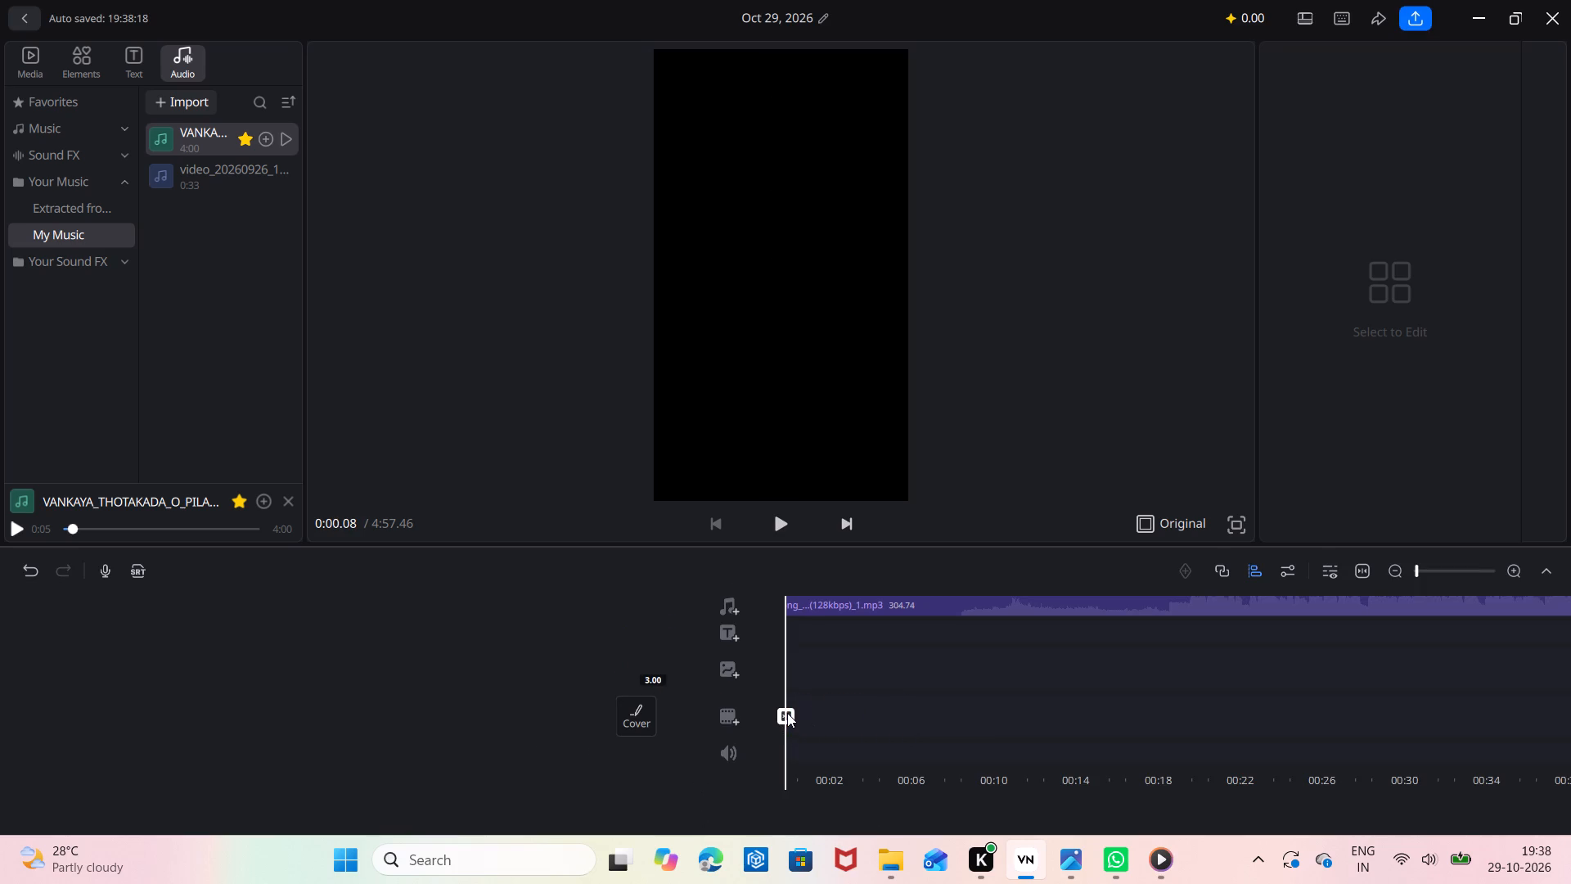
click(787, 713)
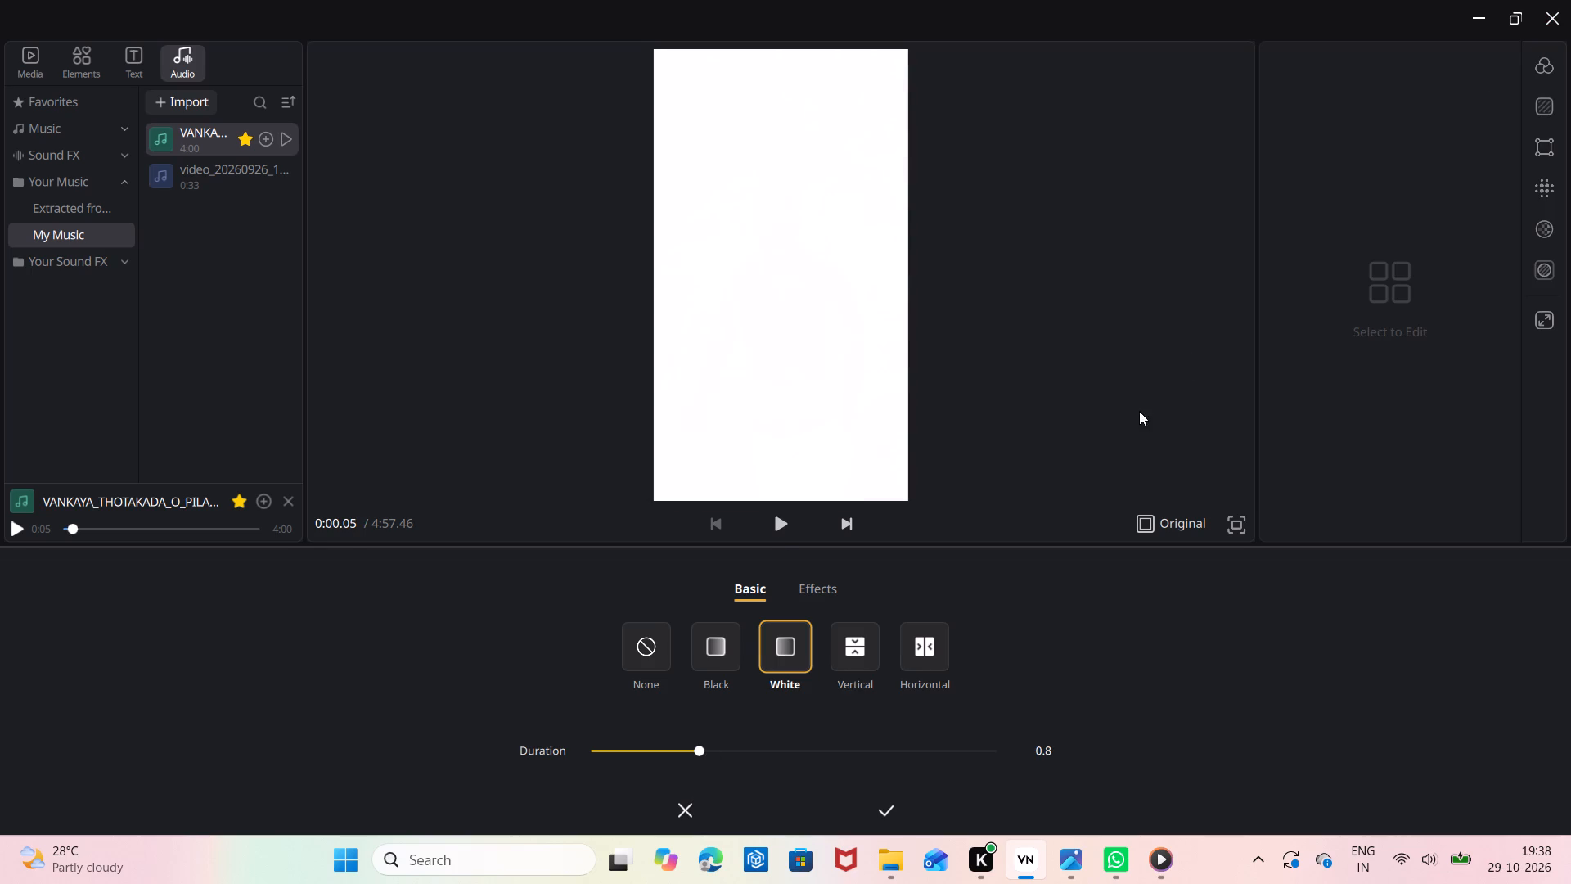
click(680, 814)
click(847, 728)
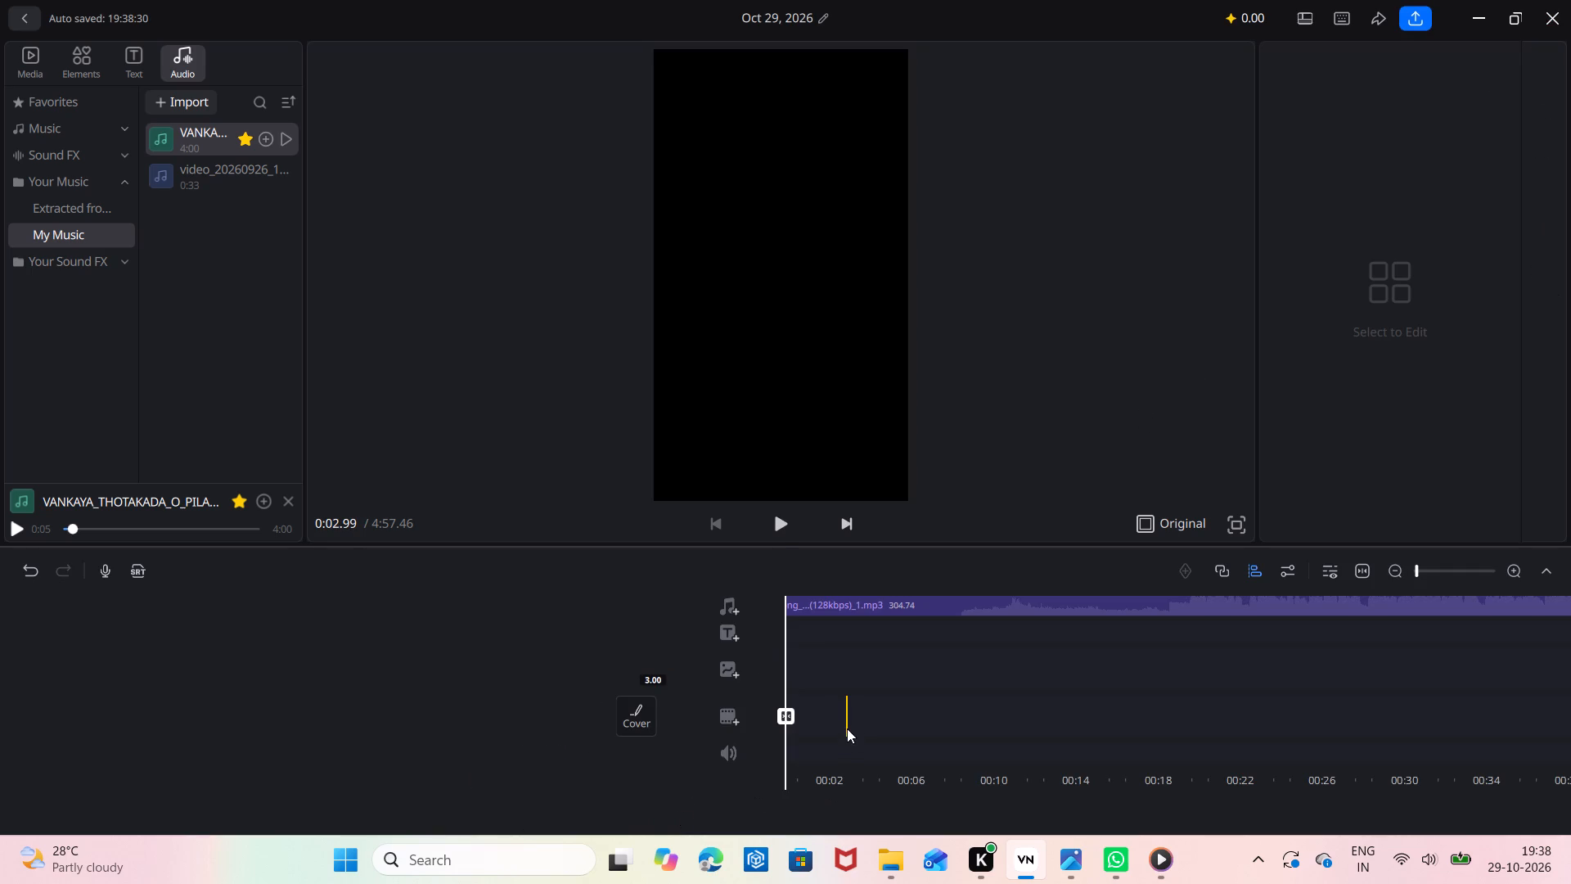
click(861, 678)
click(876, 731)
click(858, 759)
Add the photo IMG_20240808_122025 from the Gallery folder as an overlay at the start of the timeline.
click(729, 668)
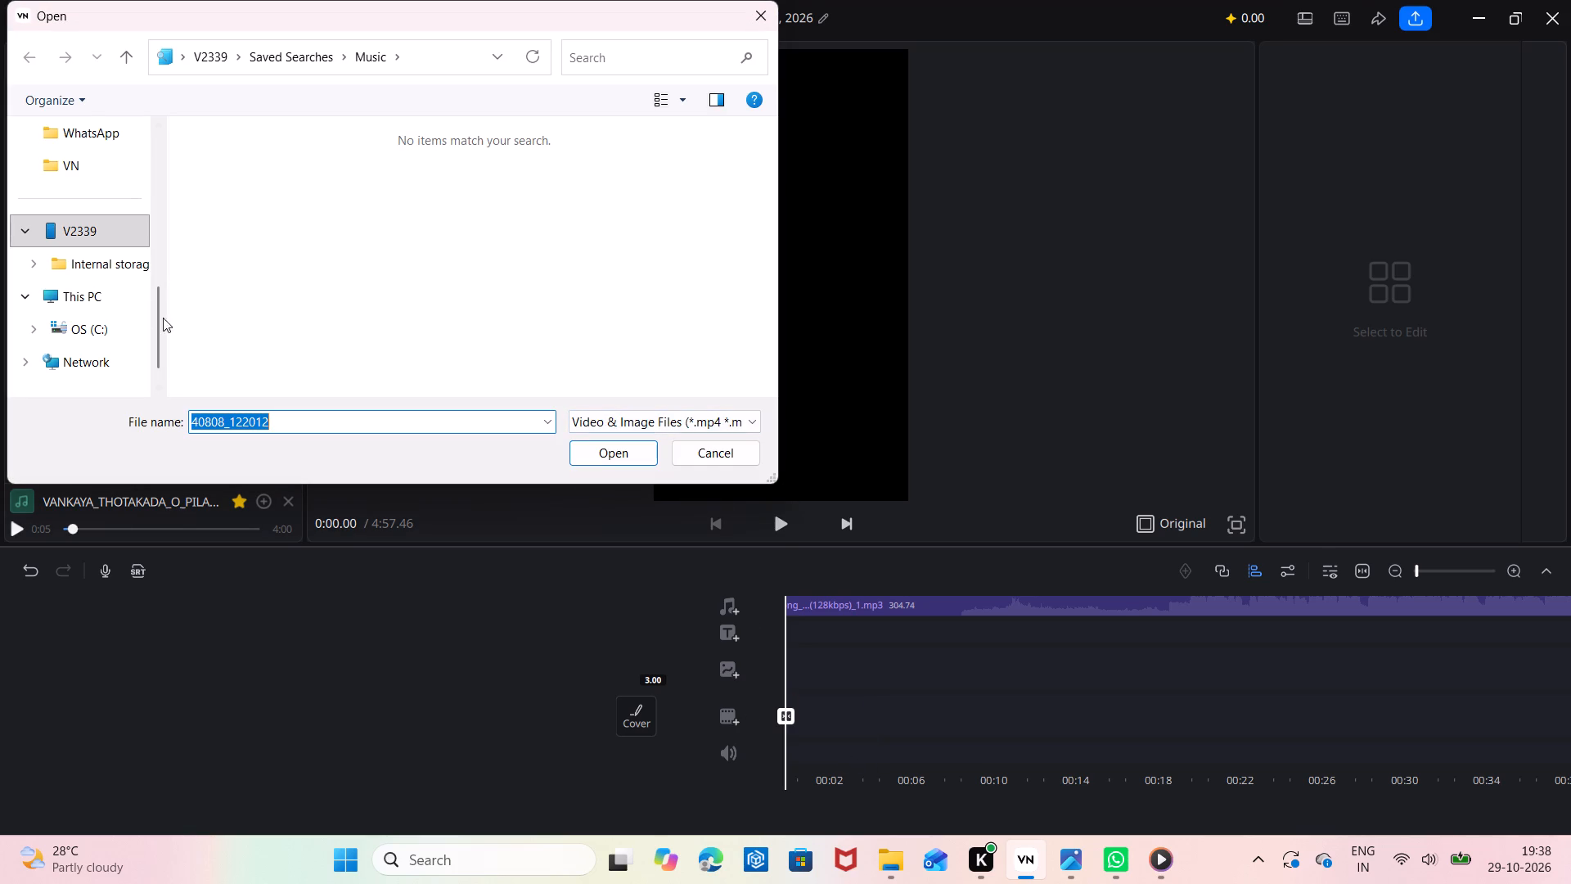
scroll(244, 287, up, 4)
scroll(101, 201, up, 2)
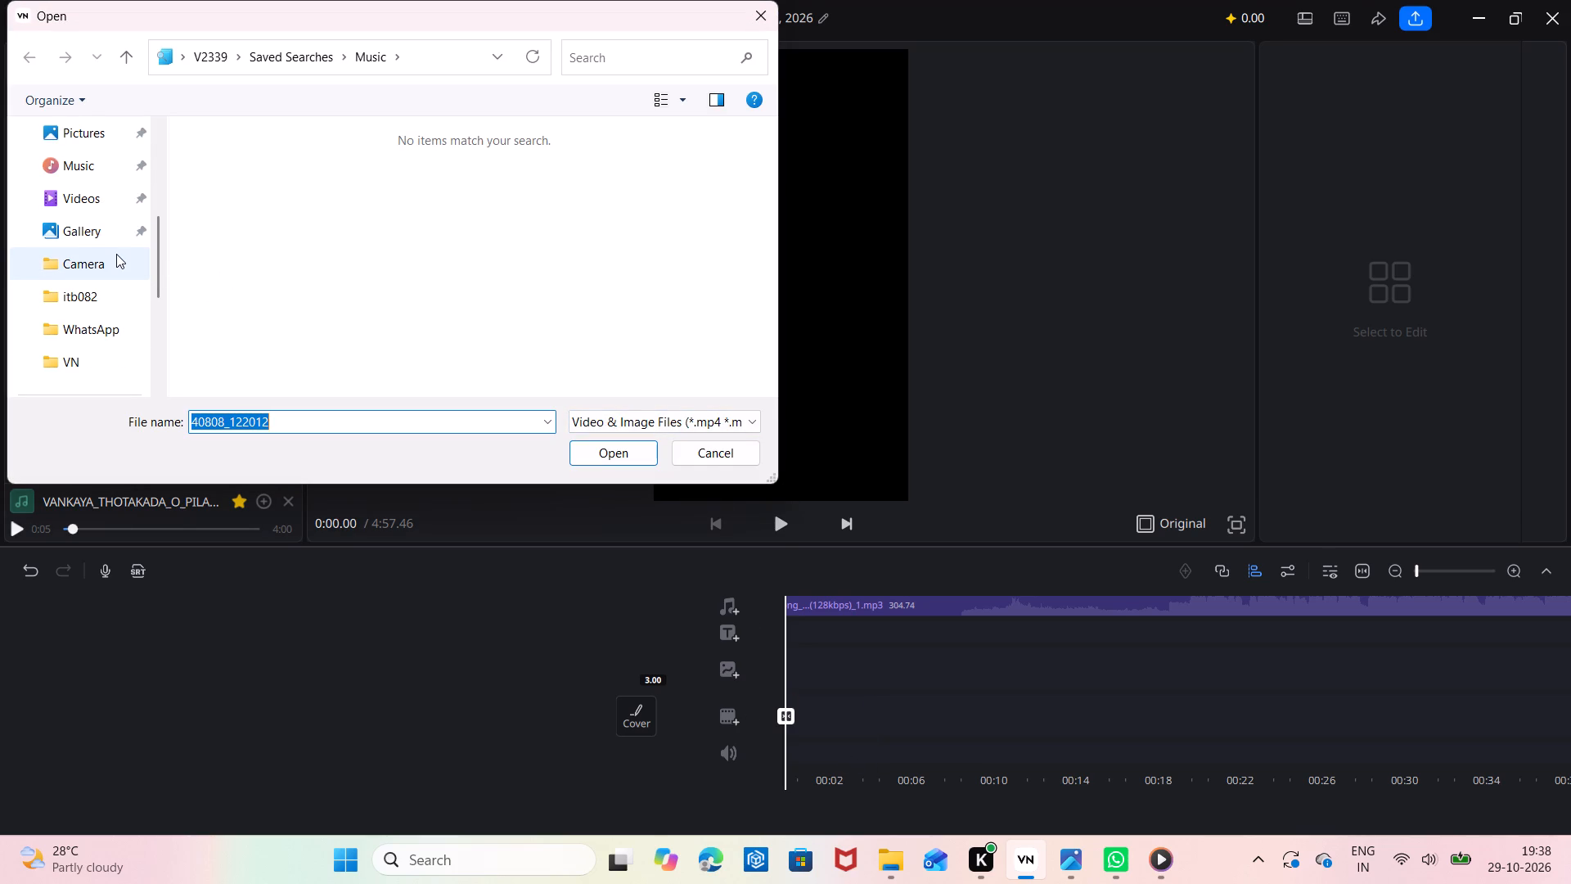
click(116, 236)
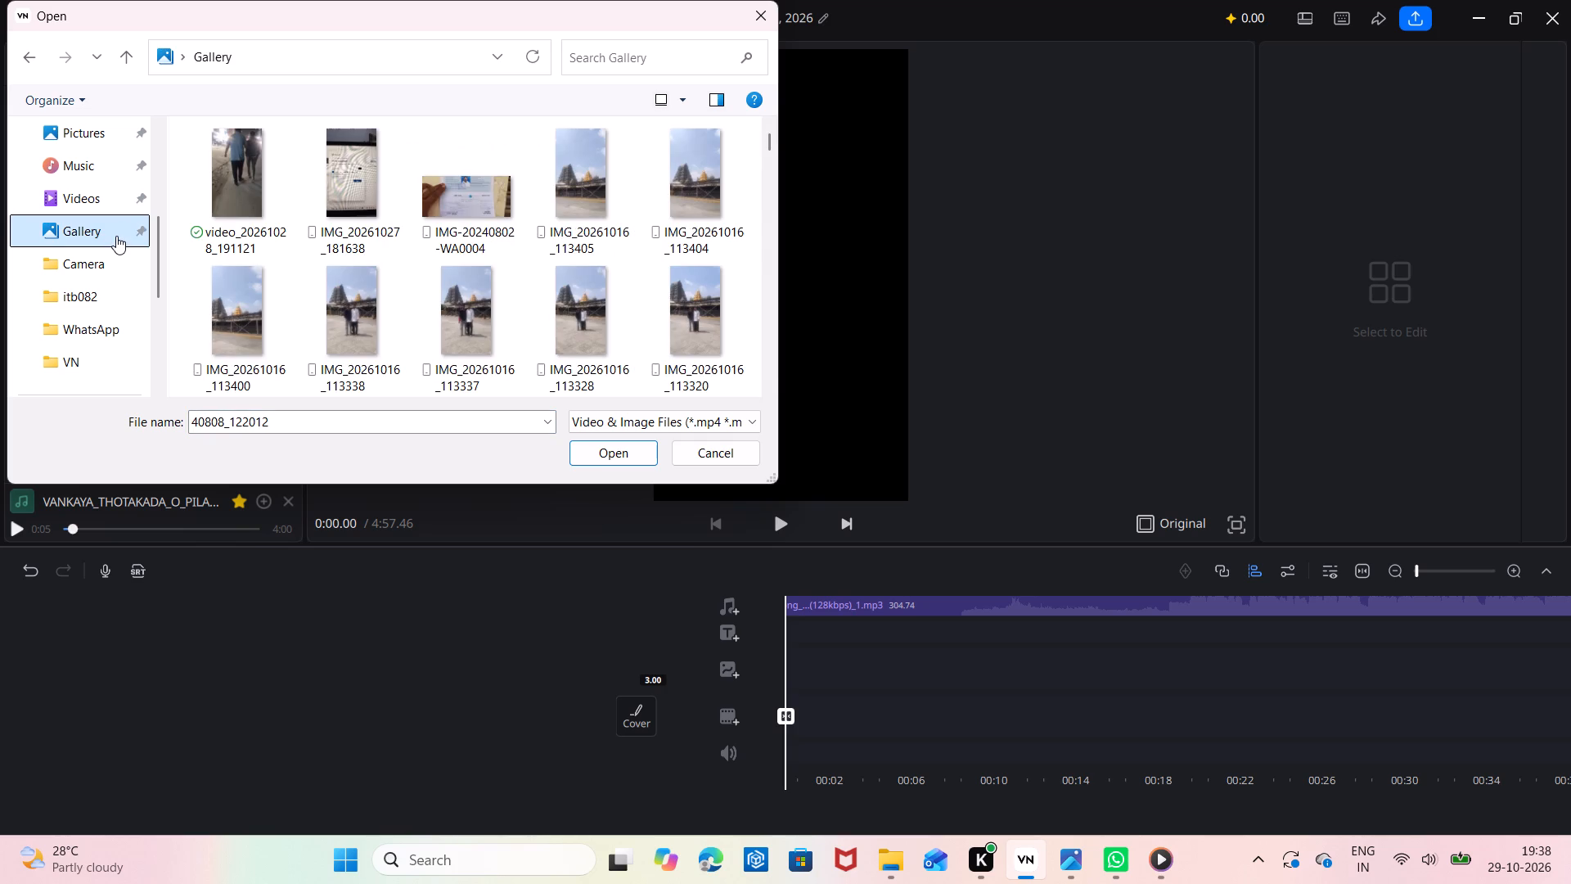
scroll(429, 268, down, 3)
scroll(429, 268, up, 2)
scroll(429, 268, down, 1)
drag(767, 143, 749, 384)
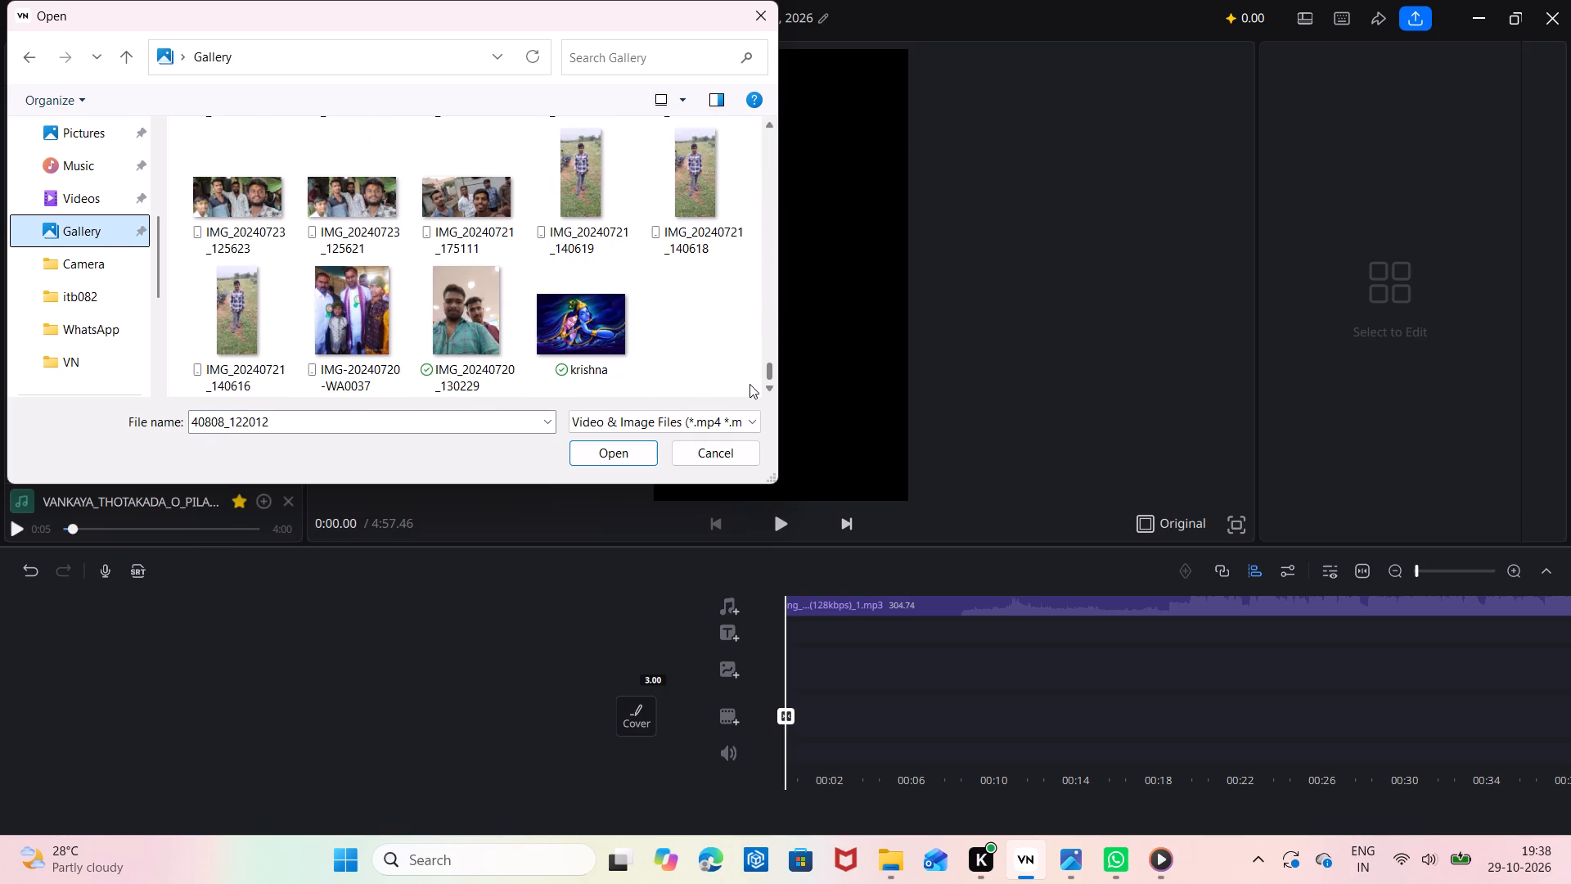
drag(749, 384, 754, 340)
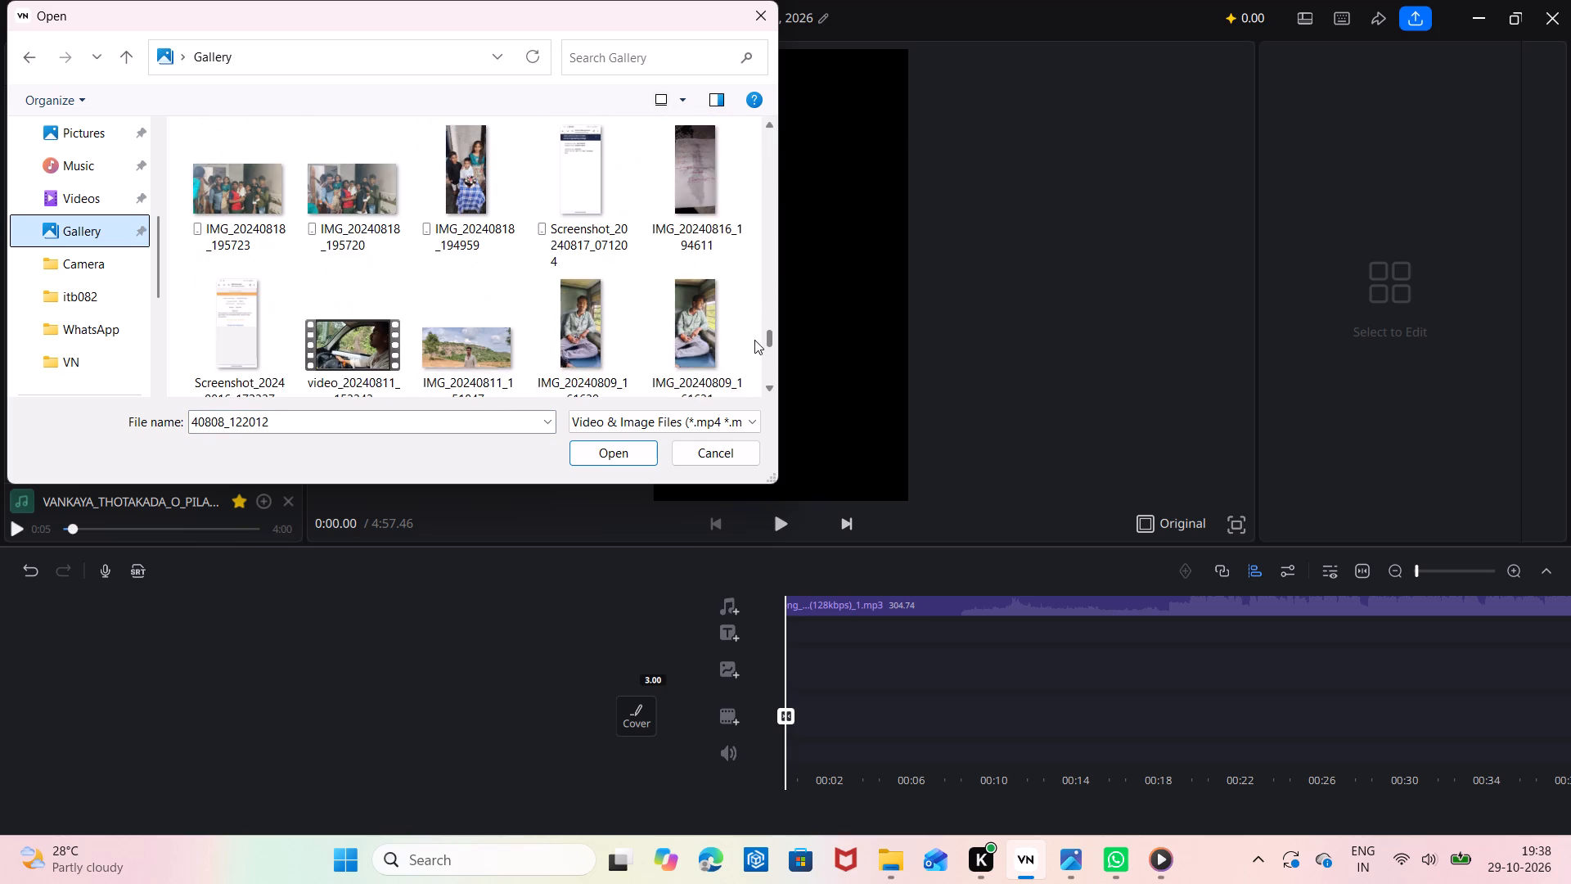
drag(754, 340, 759, 308)
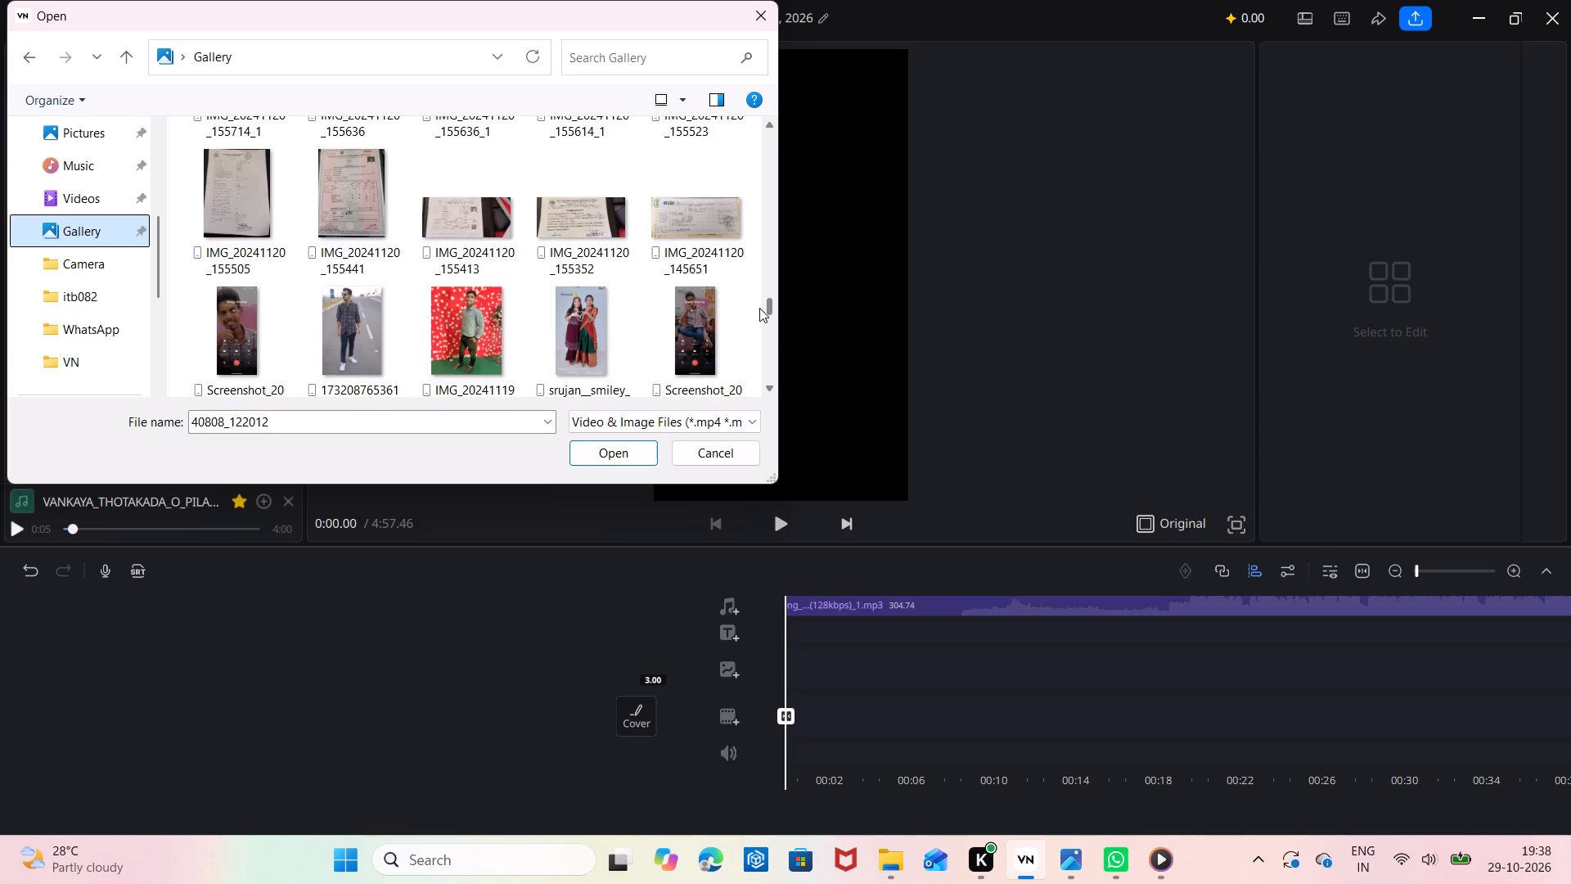
drag(759, 308, 762, 376)
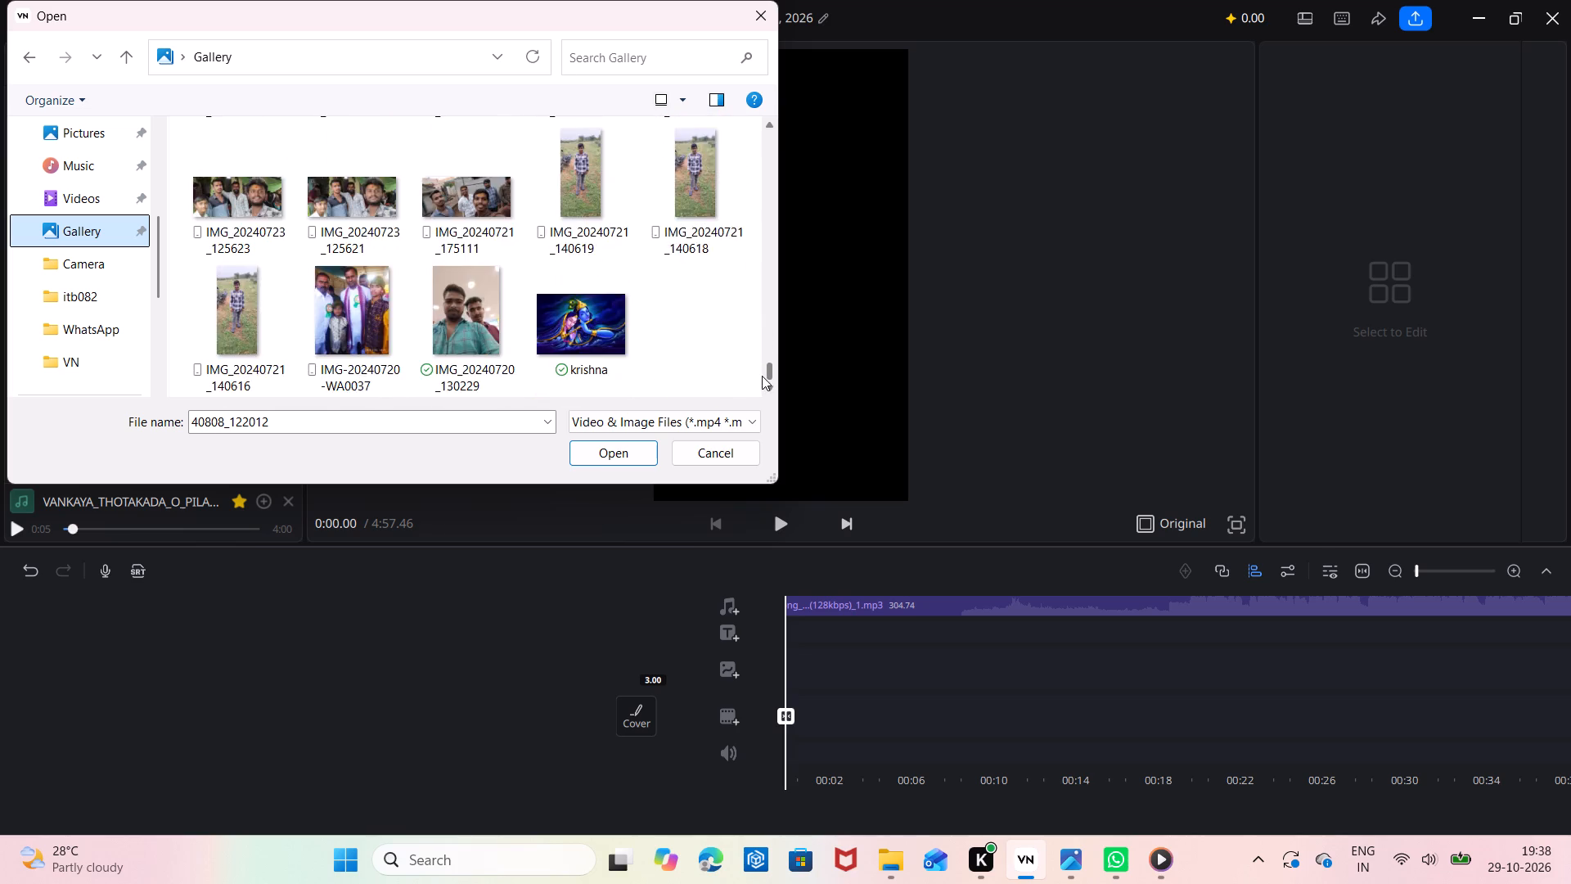
drag(762, 376, 761, 343)
scroll(627, 327, down, 1)
scroll(627, 327, up, 2)
scroll(627, 327, down, 13)
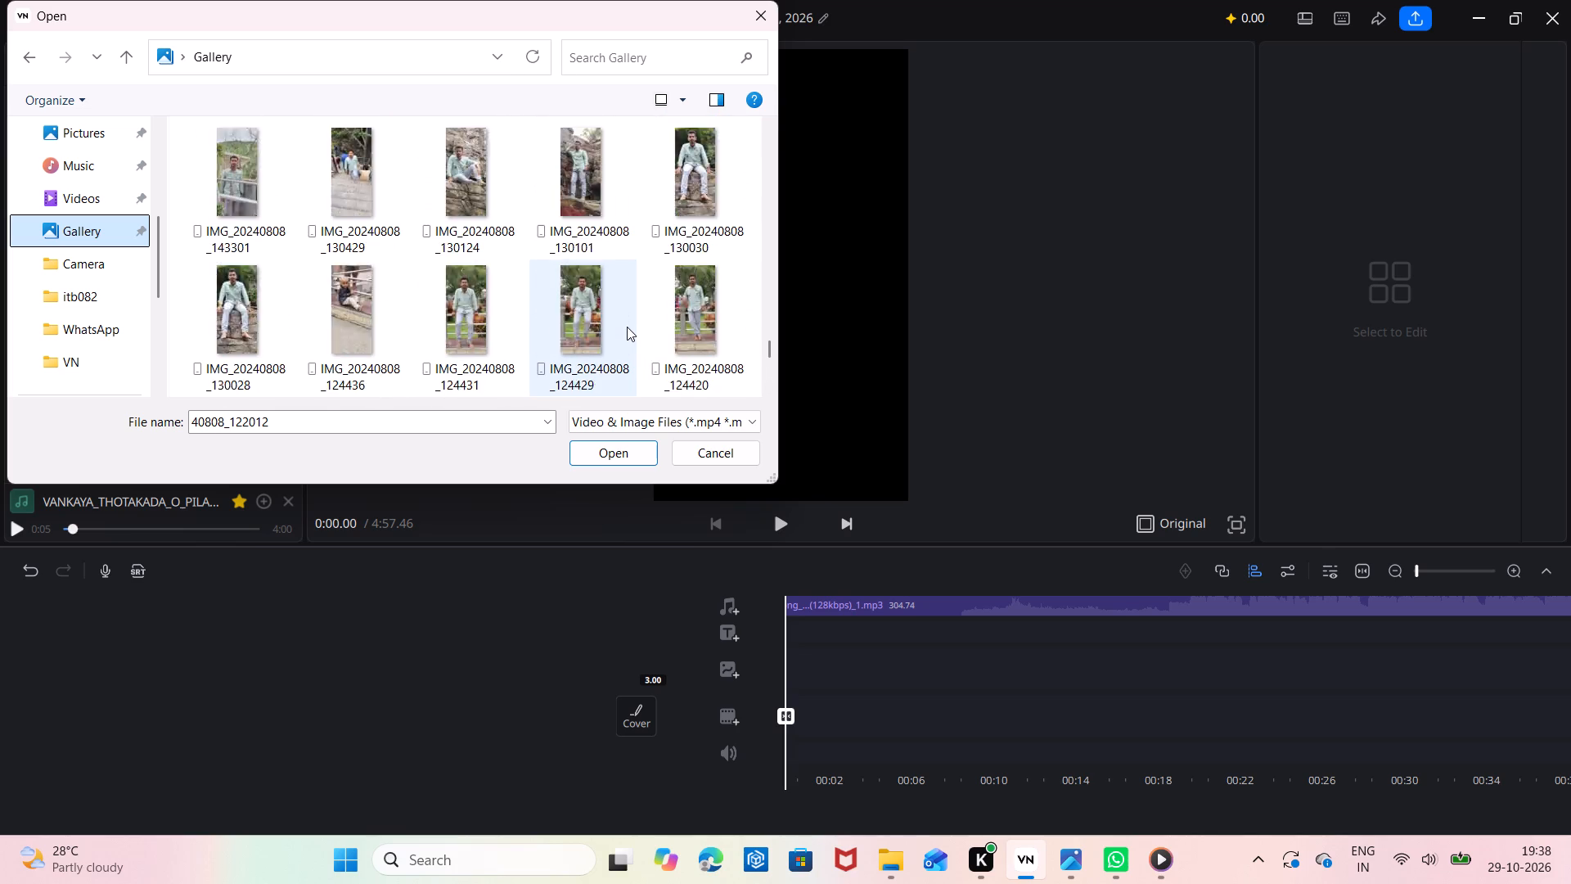
scroll(627, 327, down, 6)
scroll(603, 294, up, 2)
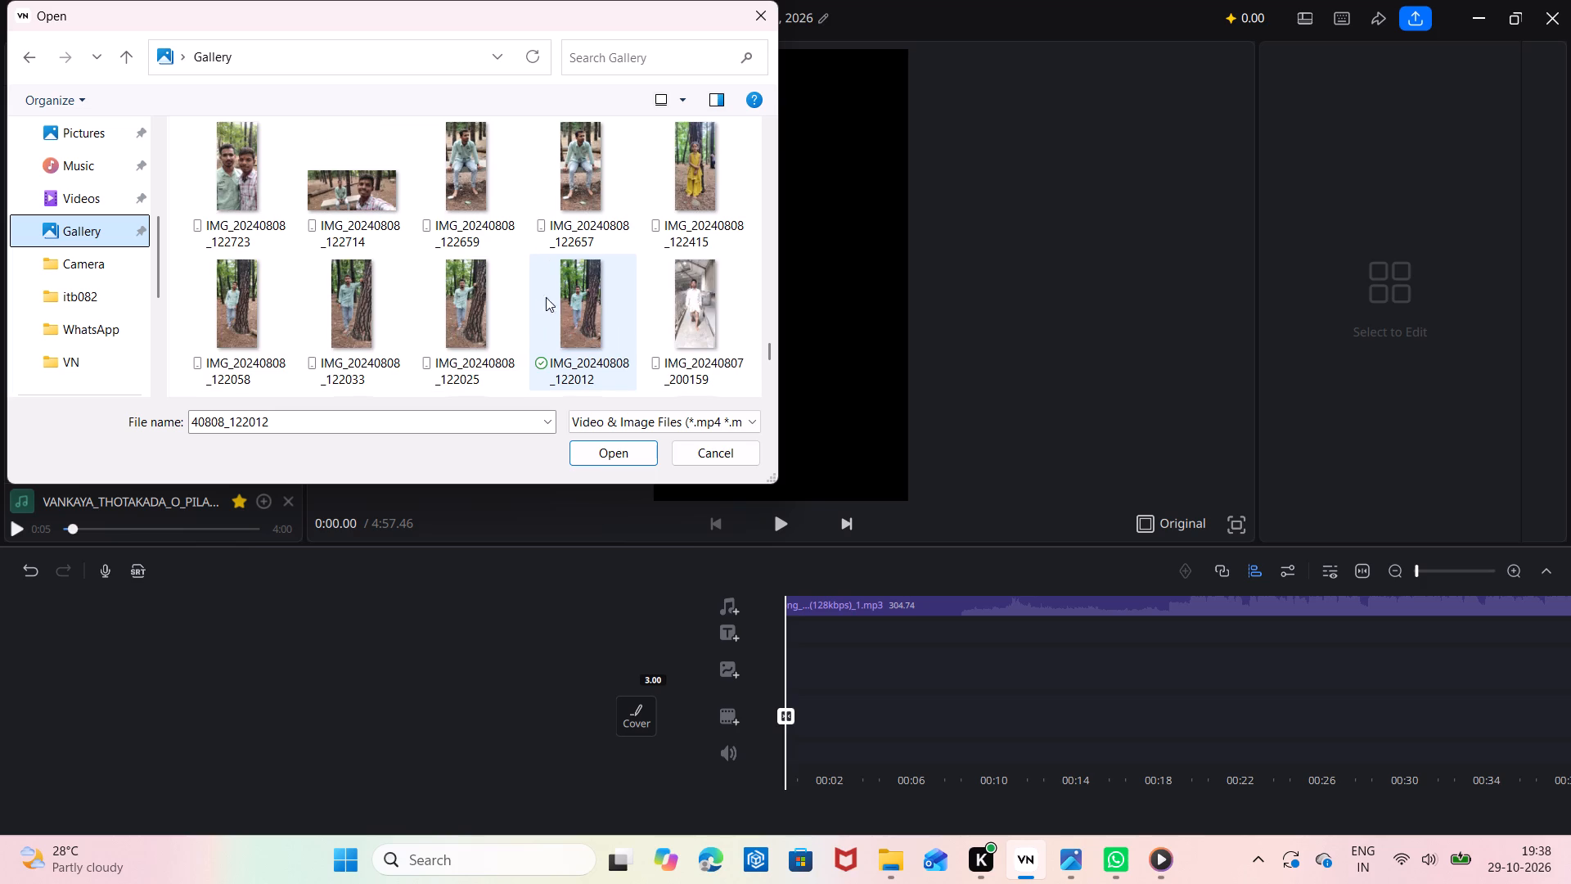
click(473, 326)
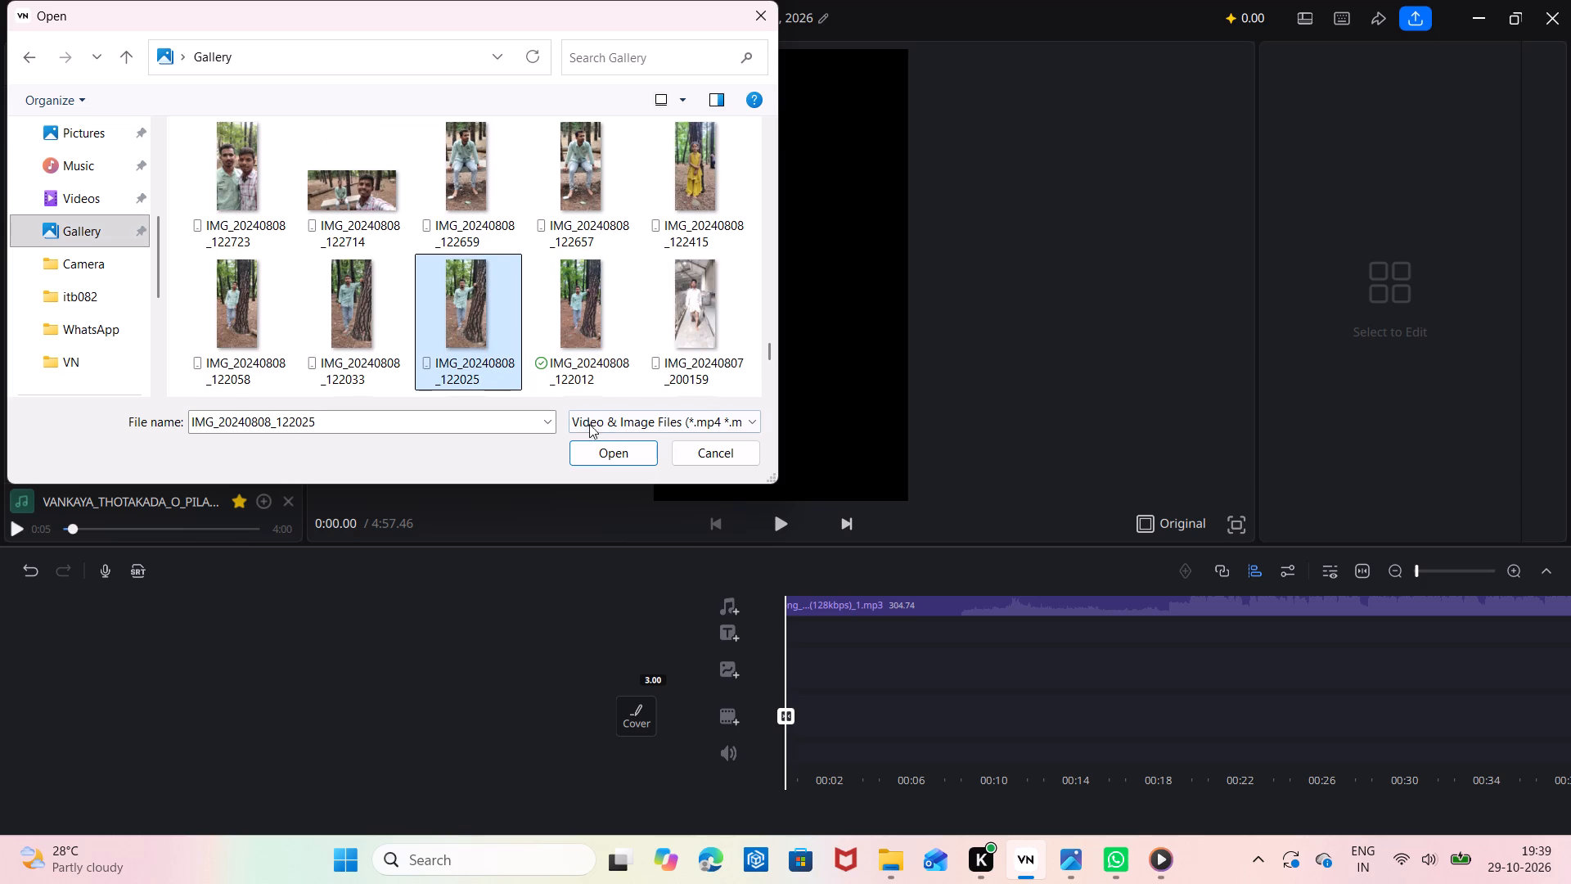
click(599, 454)
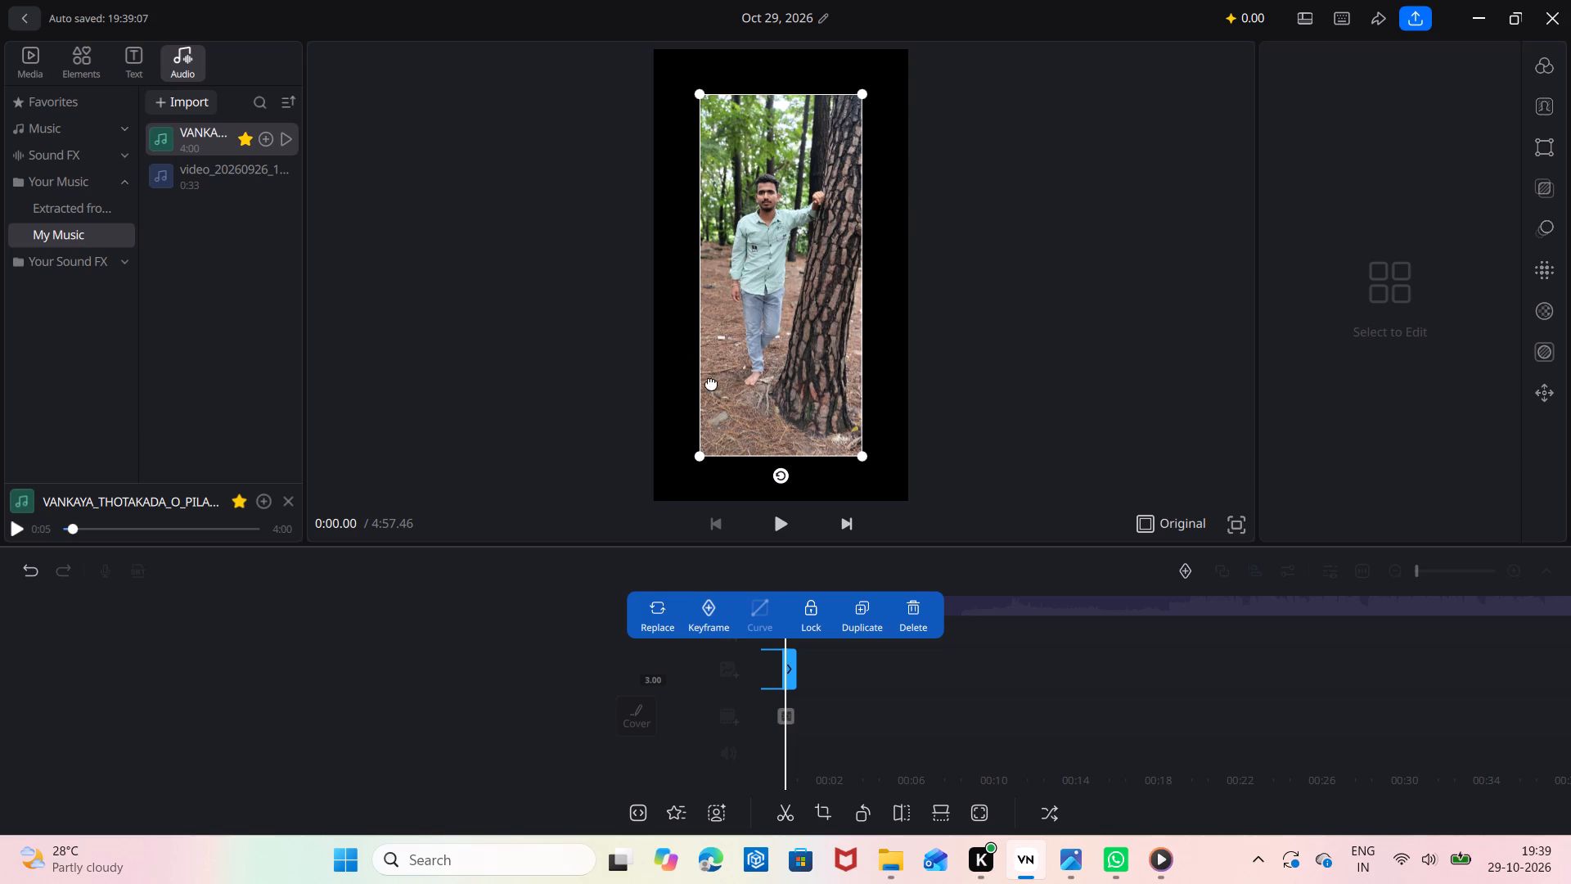
Enlarge the new tree photo overlay from its corners to nearly the full frame height, and deselect it.
drag(699, 458, 691, 464)
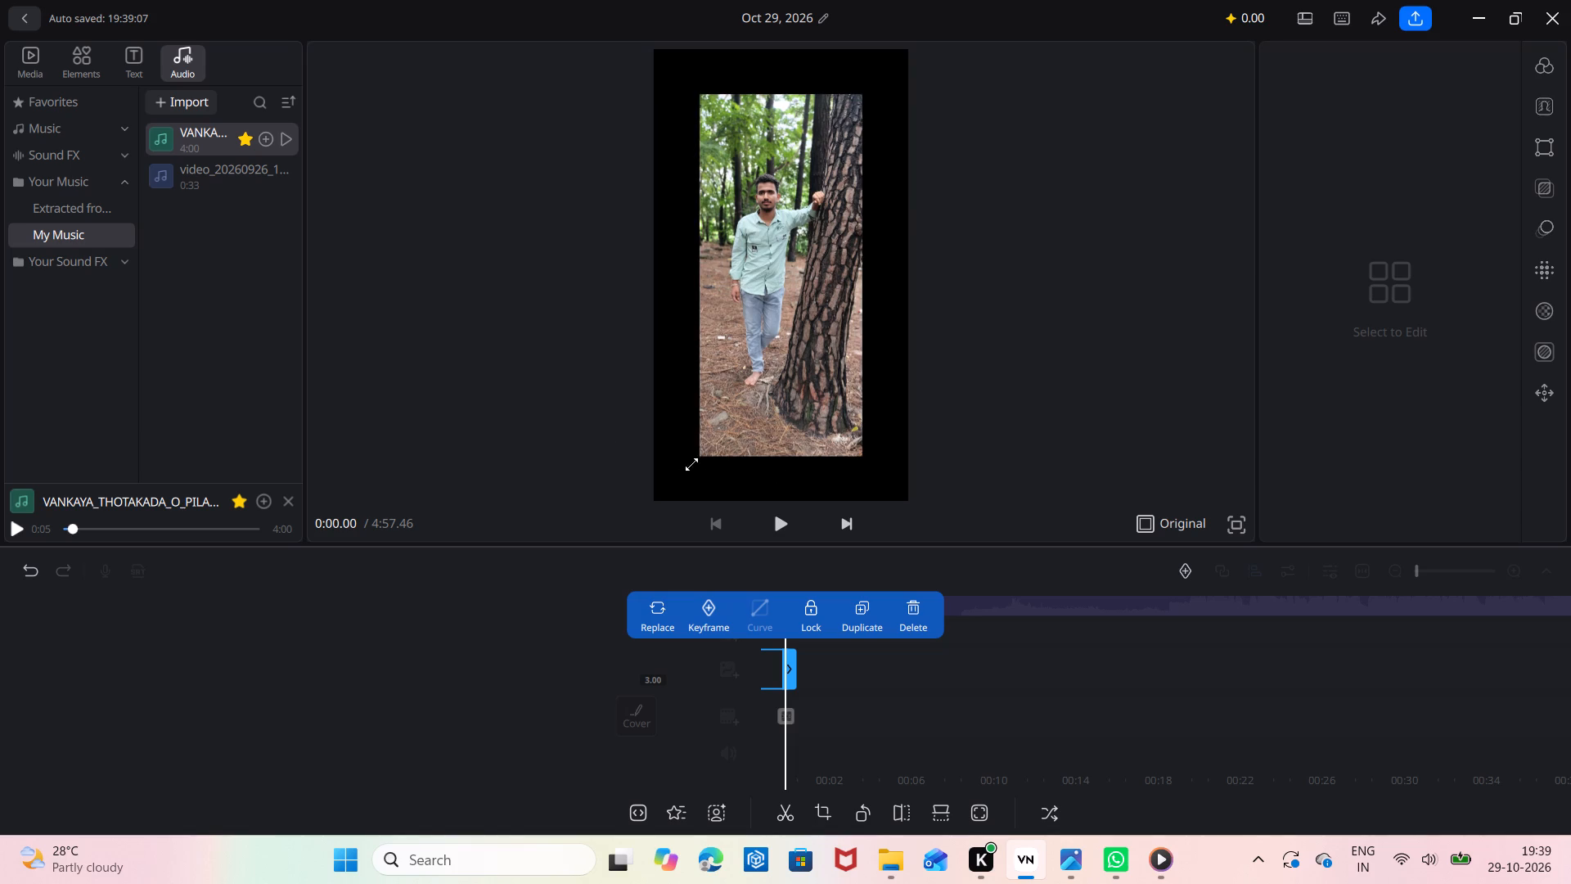
drag(691, 464, 668, 485)
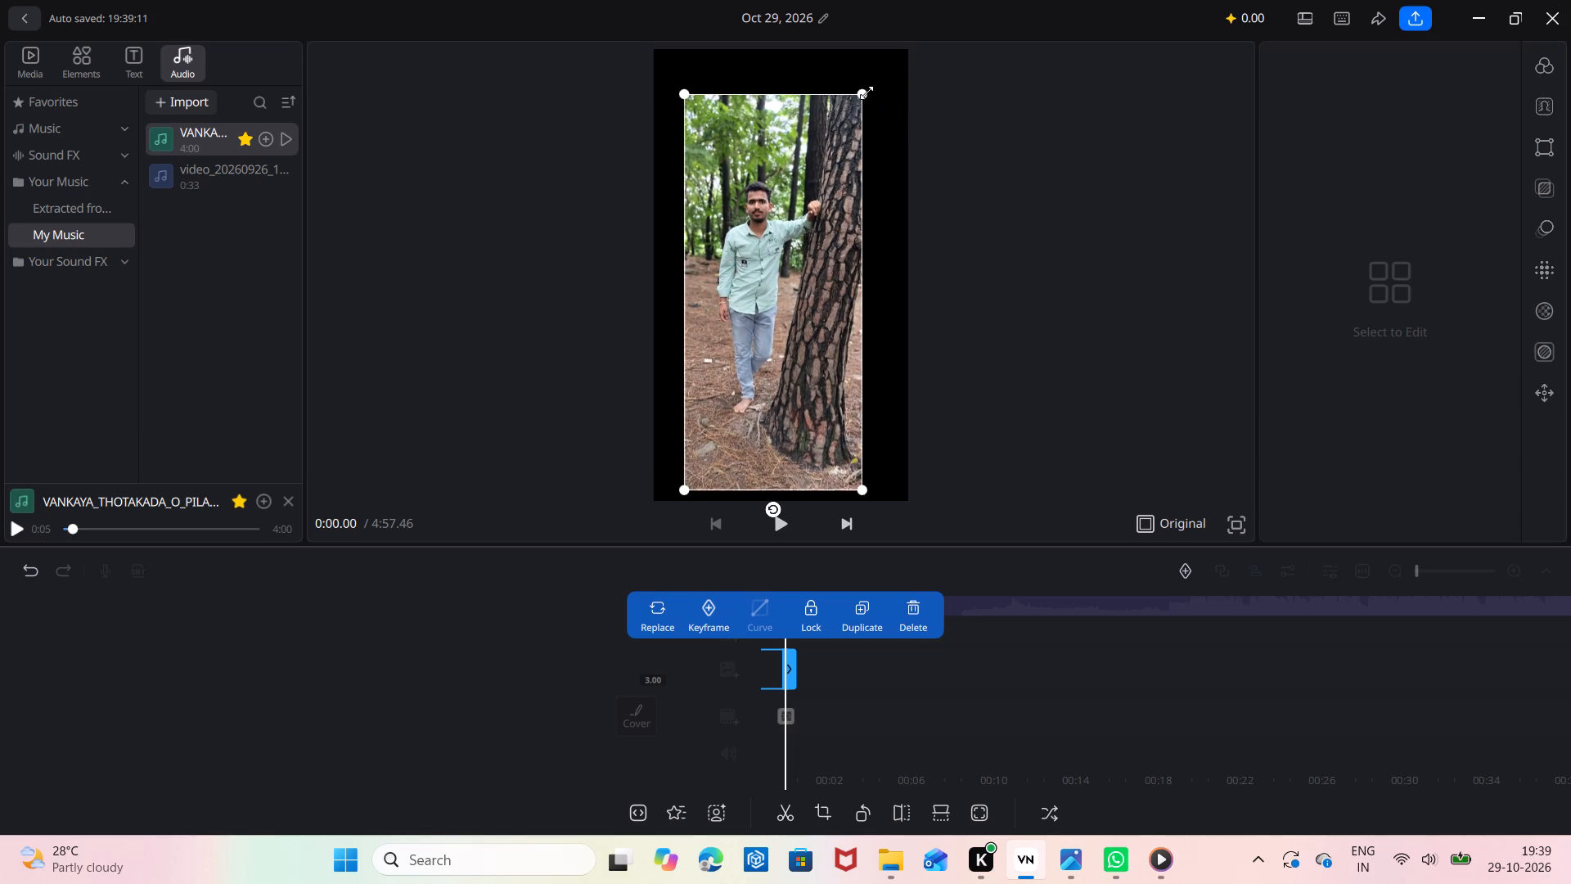
drag(865, 92, 907, 61)
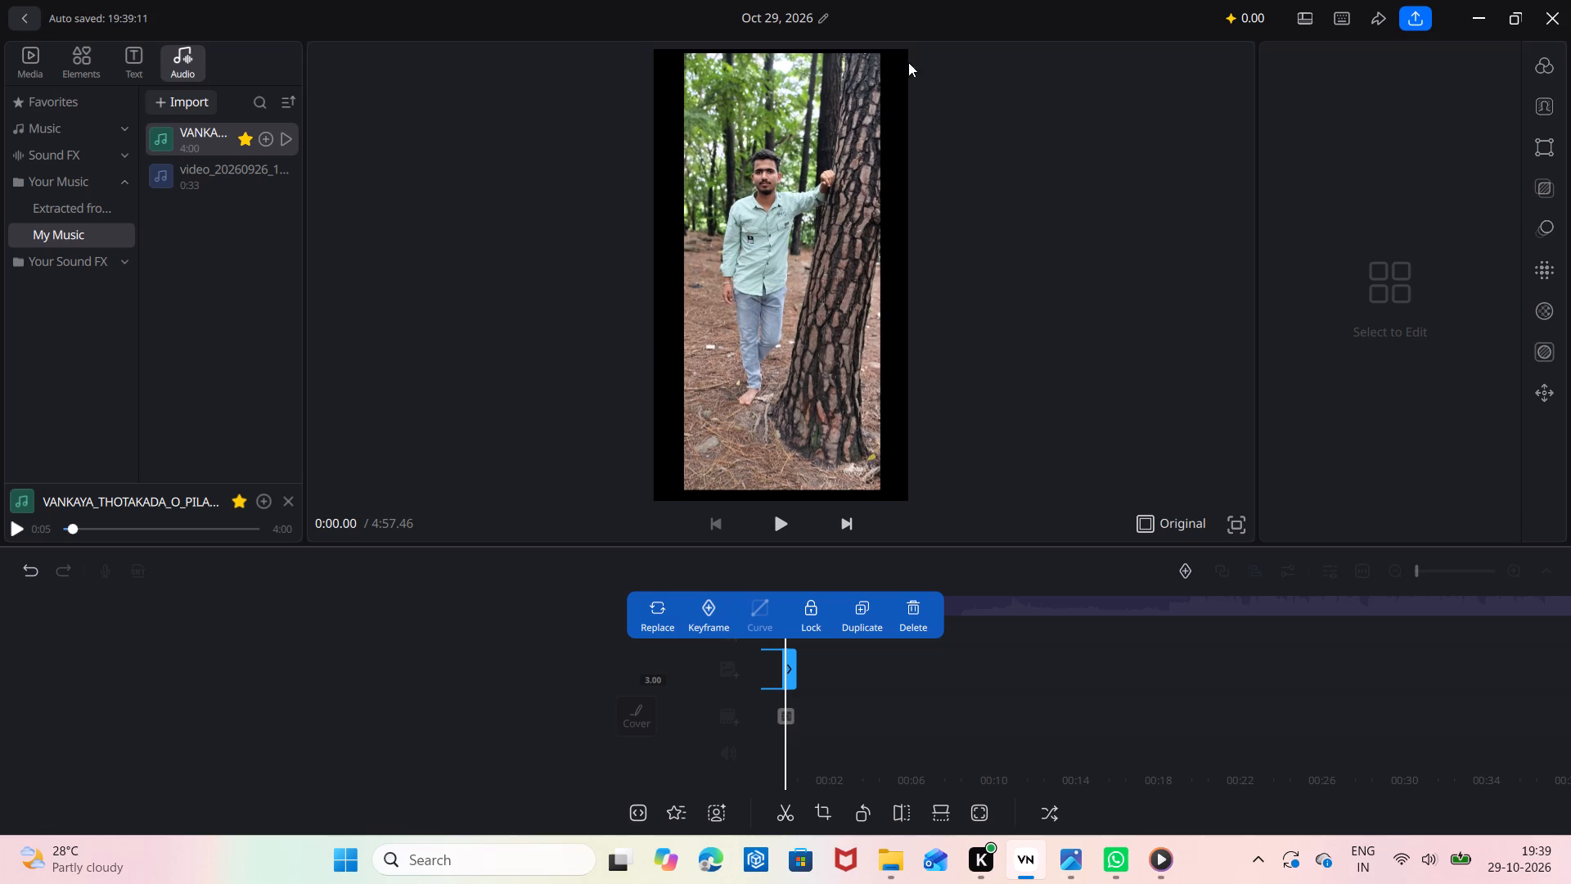
click(842, 671)
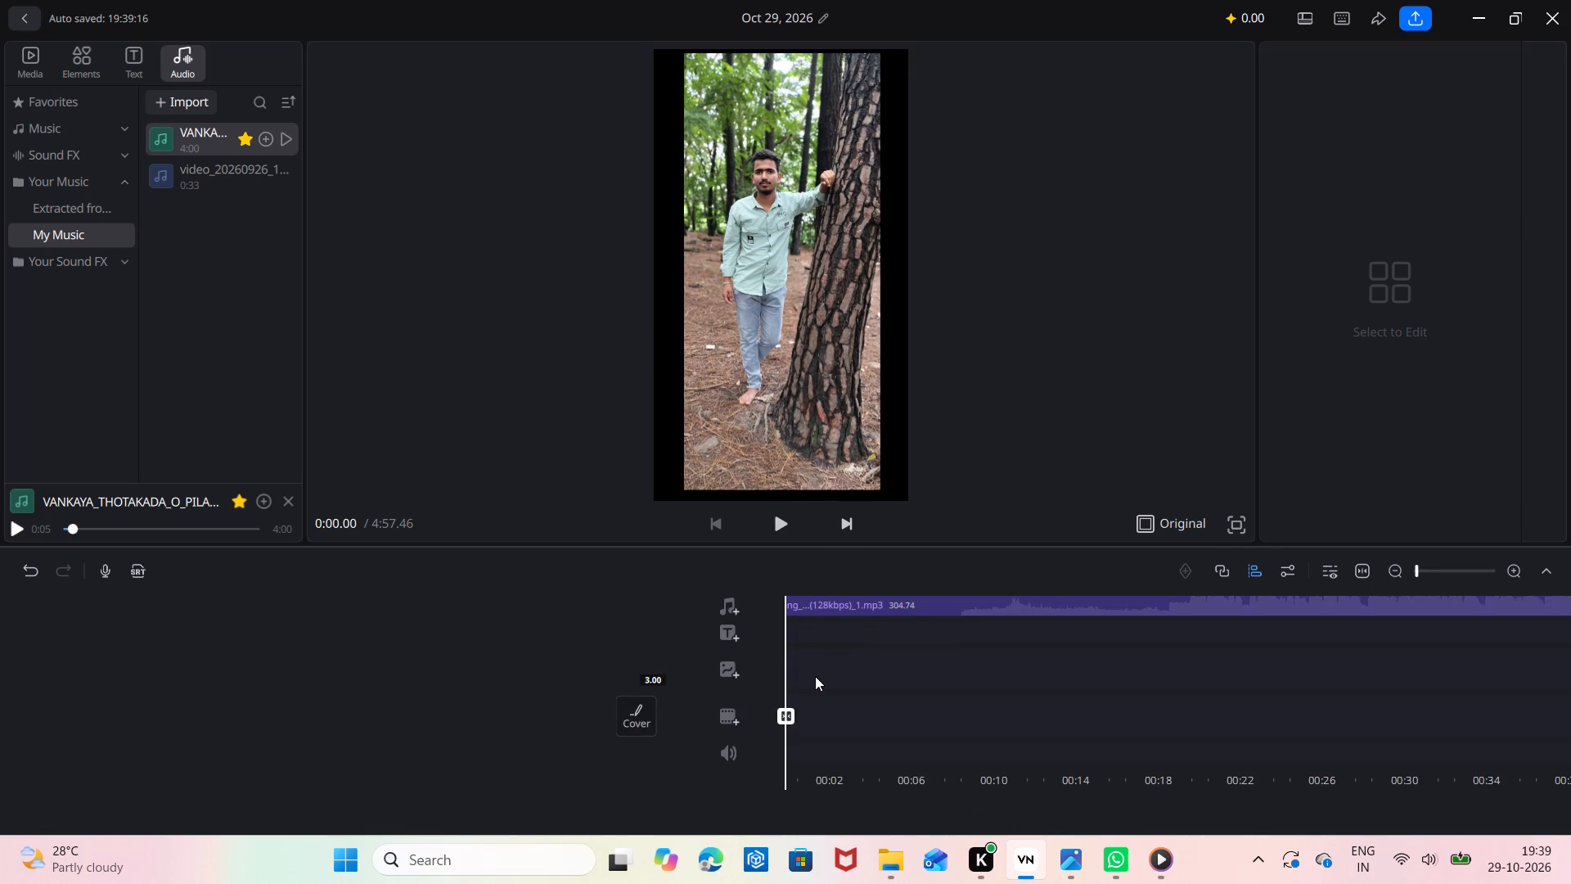
Extend the tree photo overlay's duration on the timeline to about 46 seconds, and deselect it.
click(774, 439)
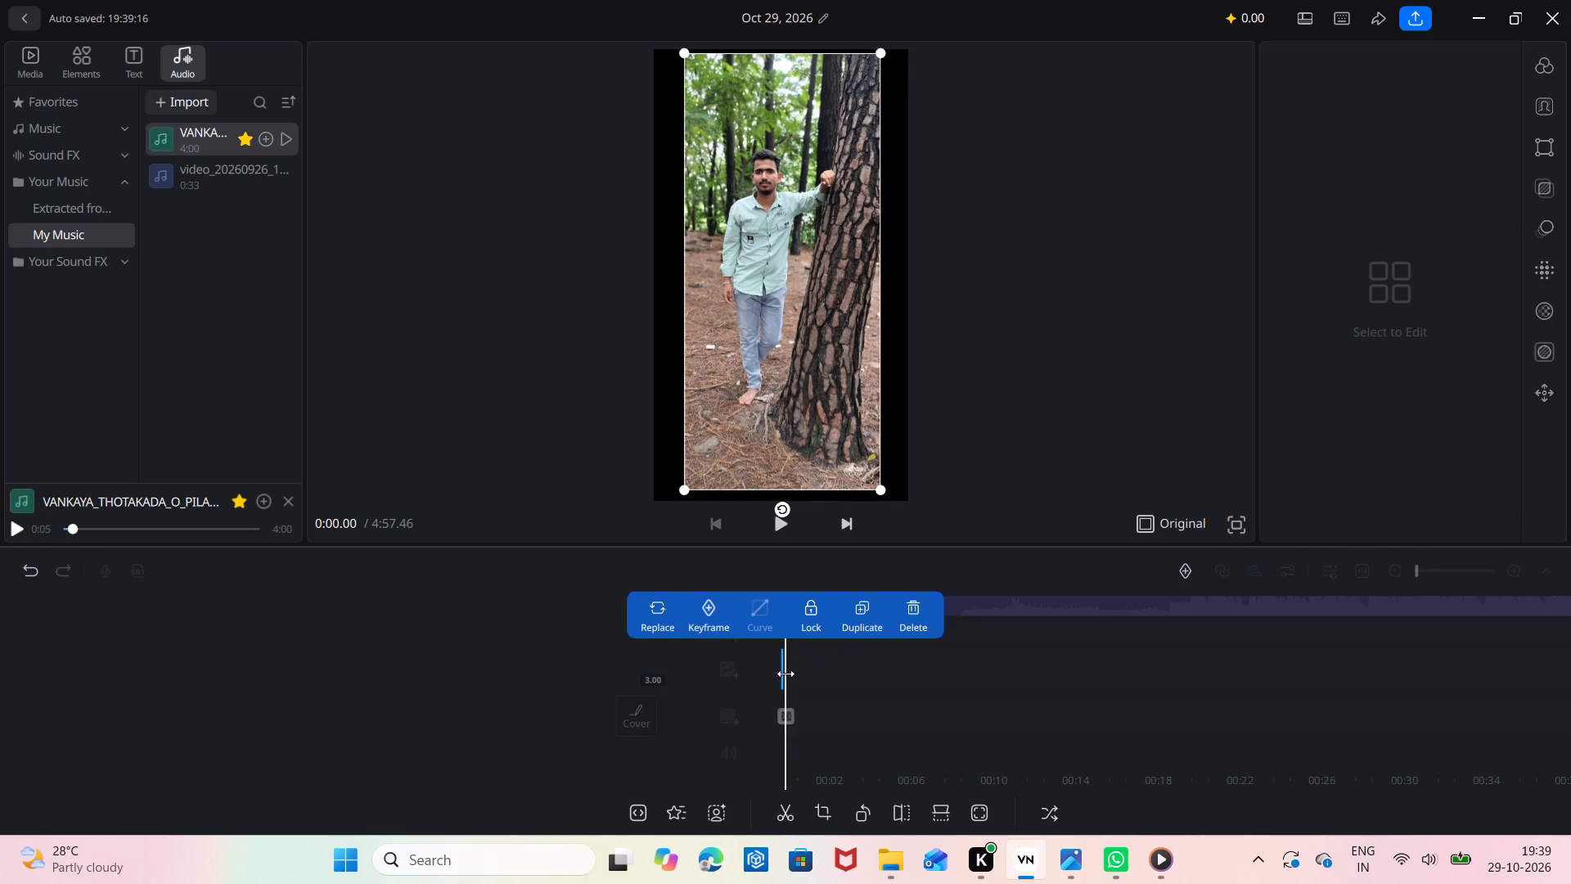
drag(794, 672, 980, 674)
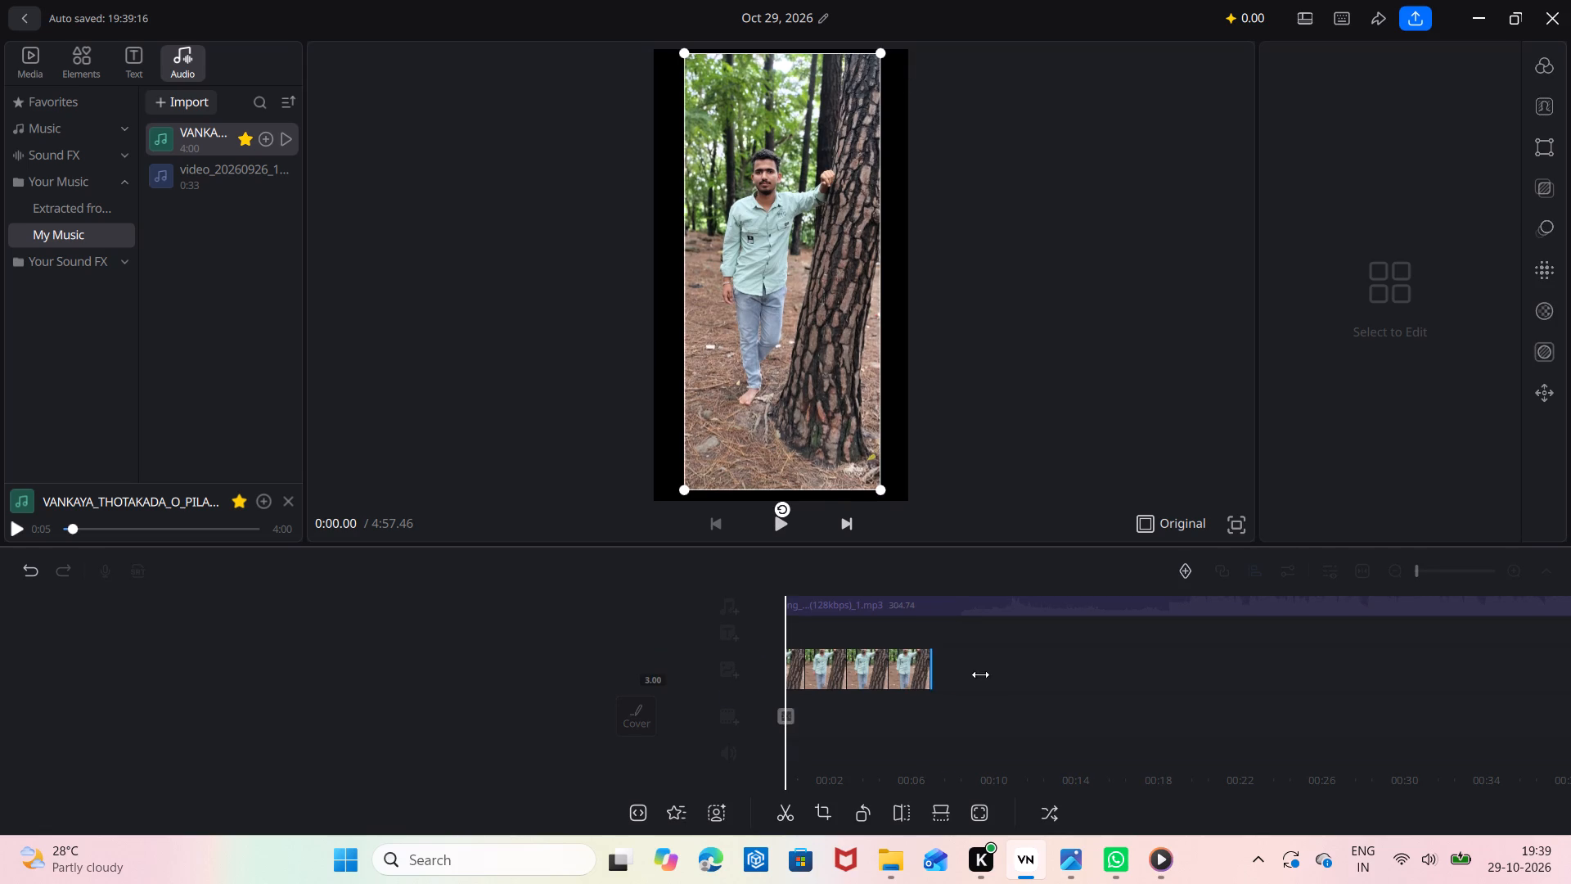
drag(980, 674, 1479, 683)
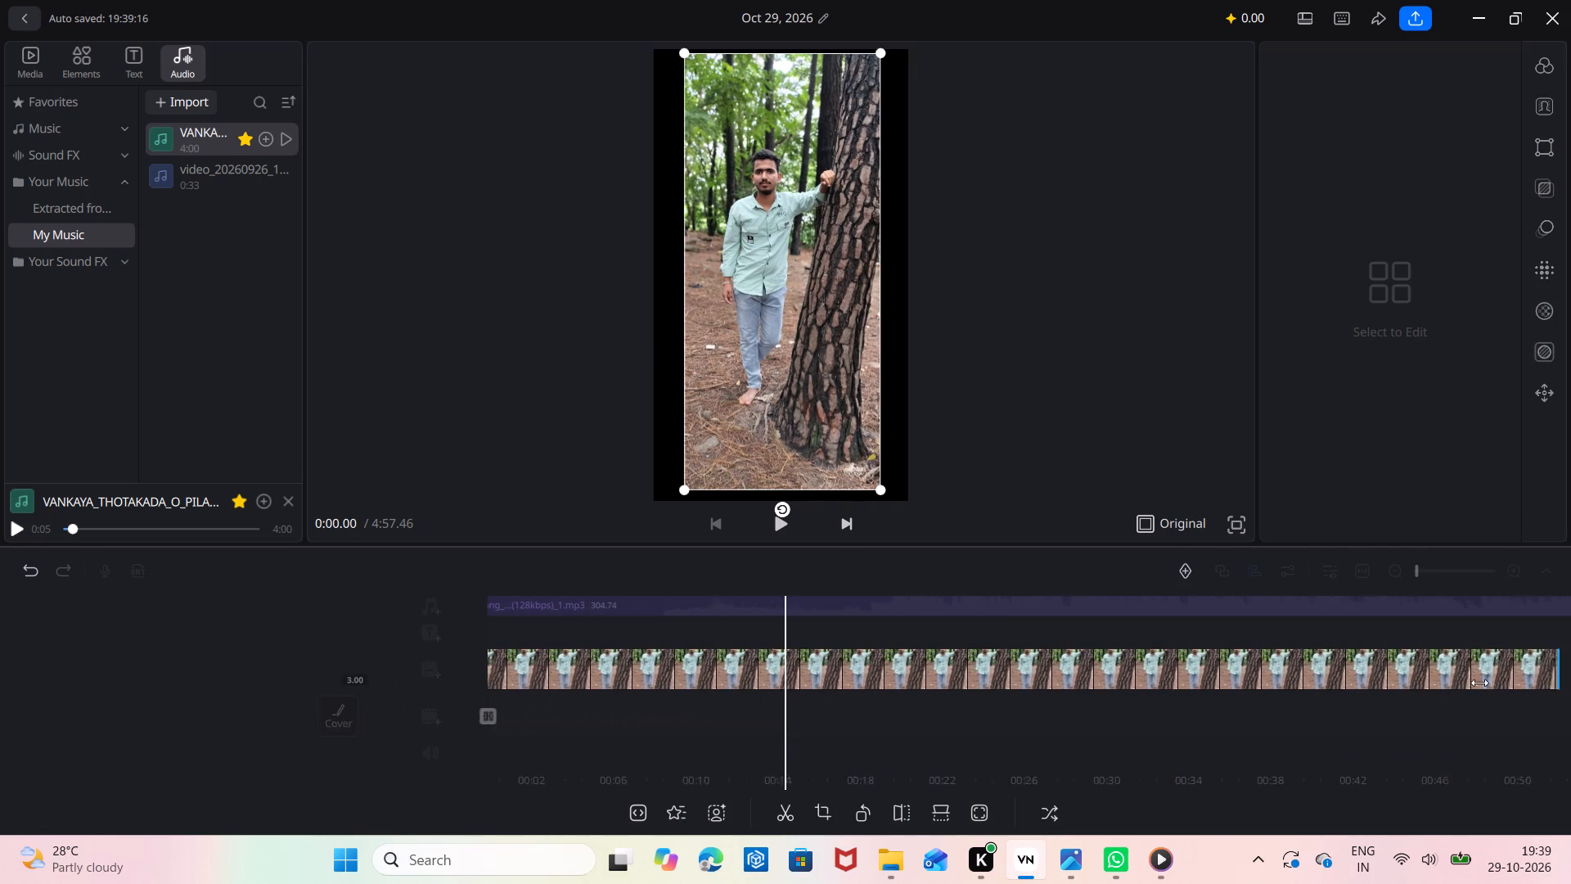
drag(1479, 683, 1450, 682)
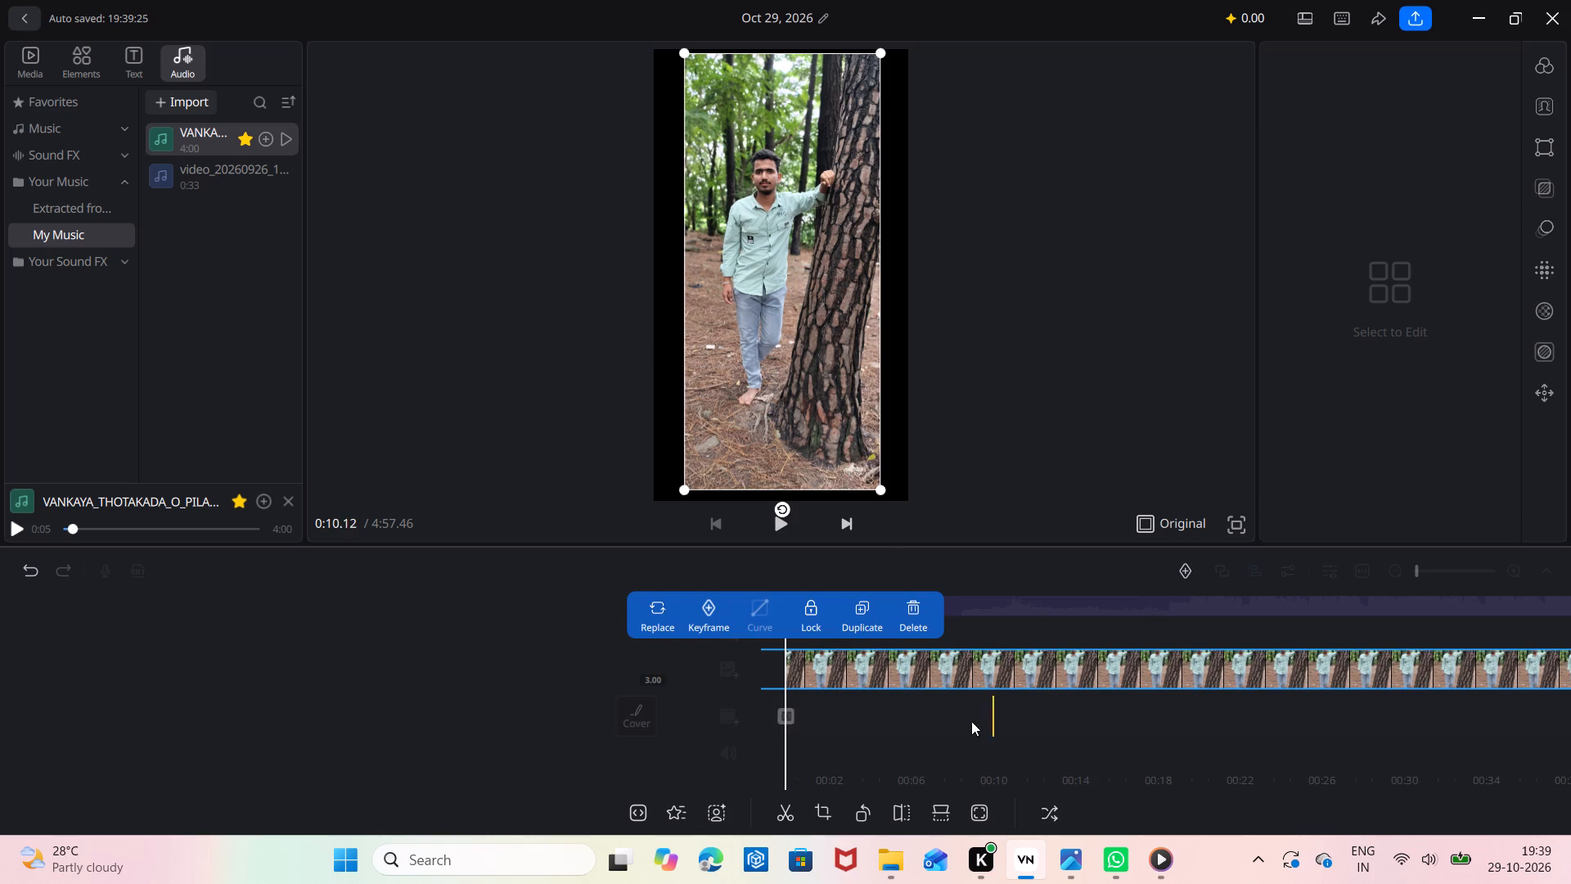
click(958, 733)
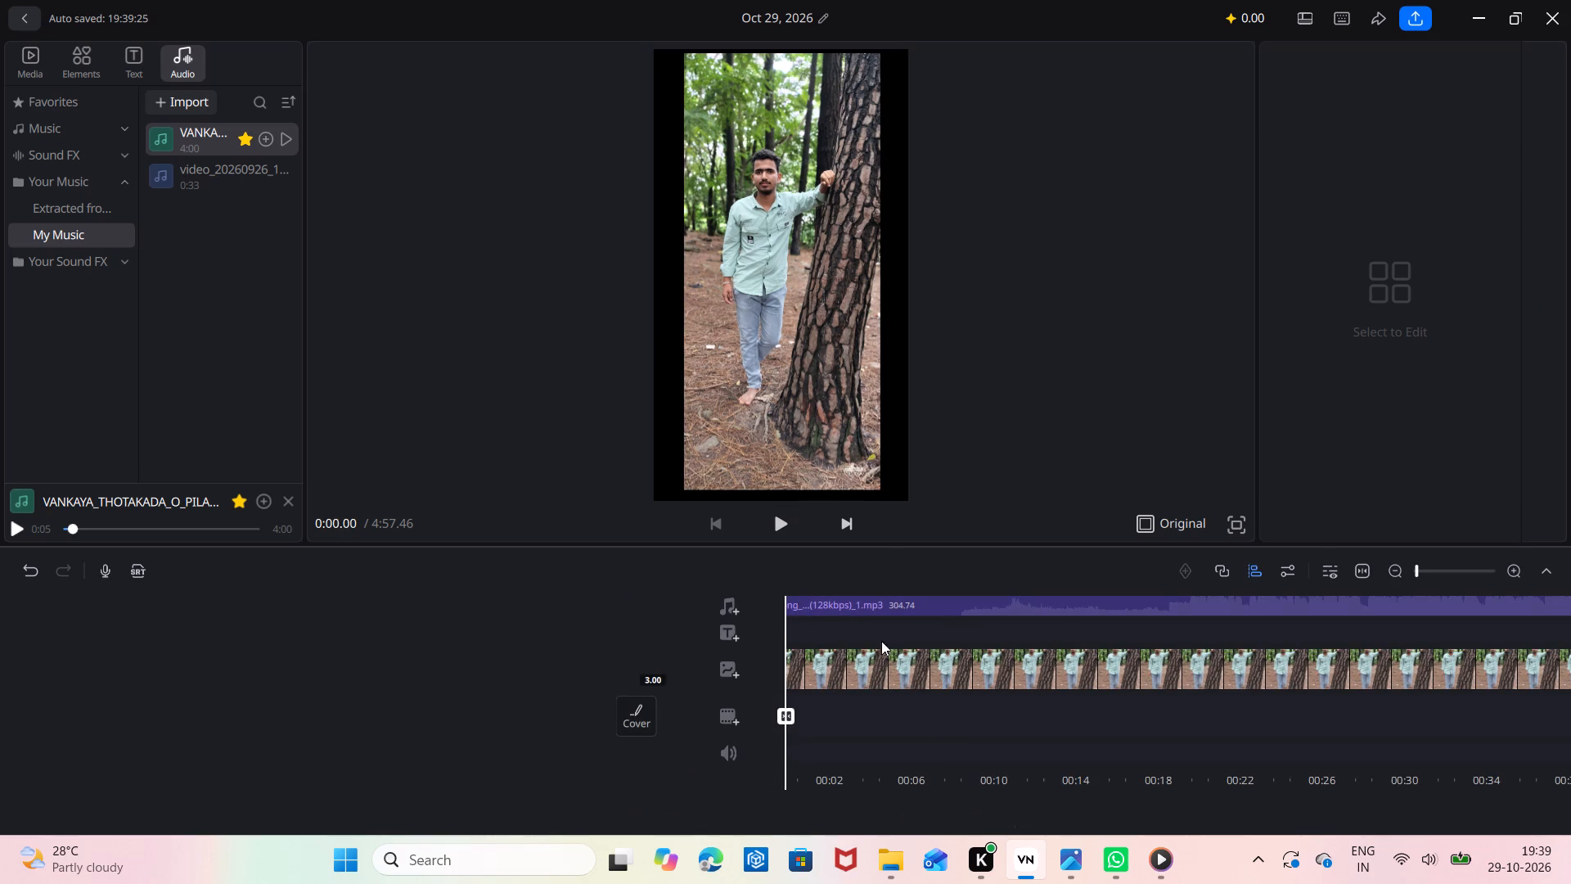
Play the project from near the start to check the extended photo against the song.
drag(898, 714, 1380, 731)
drag(922, 733, 1079, 732)
drag(1079, 732, 1242, 732)
scroll(1251, 715, left, 4)
scroll(1251, 715, right, 20)
scroll(1251, 715, right, 6)
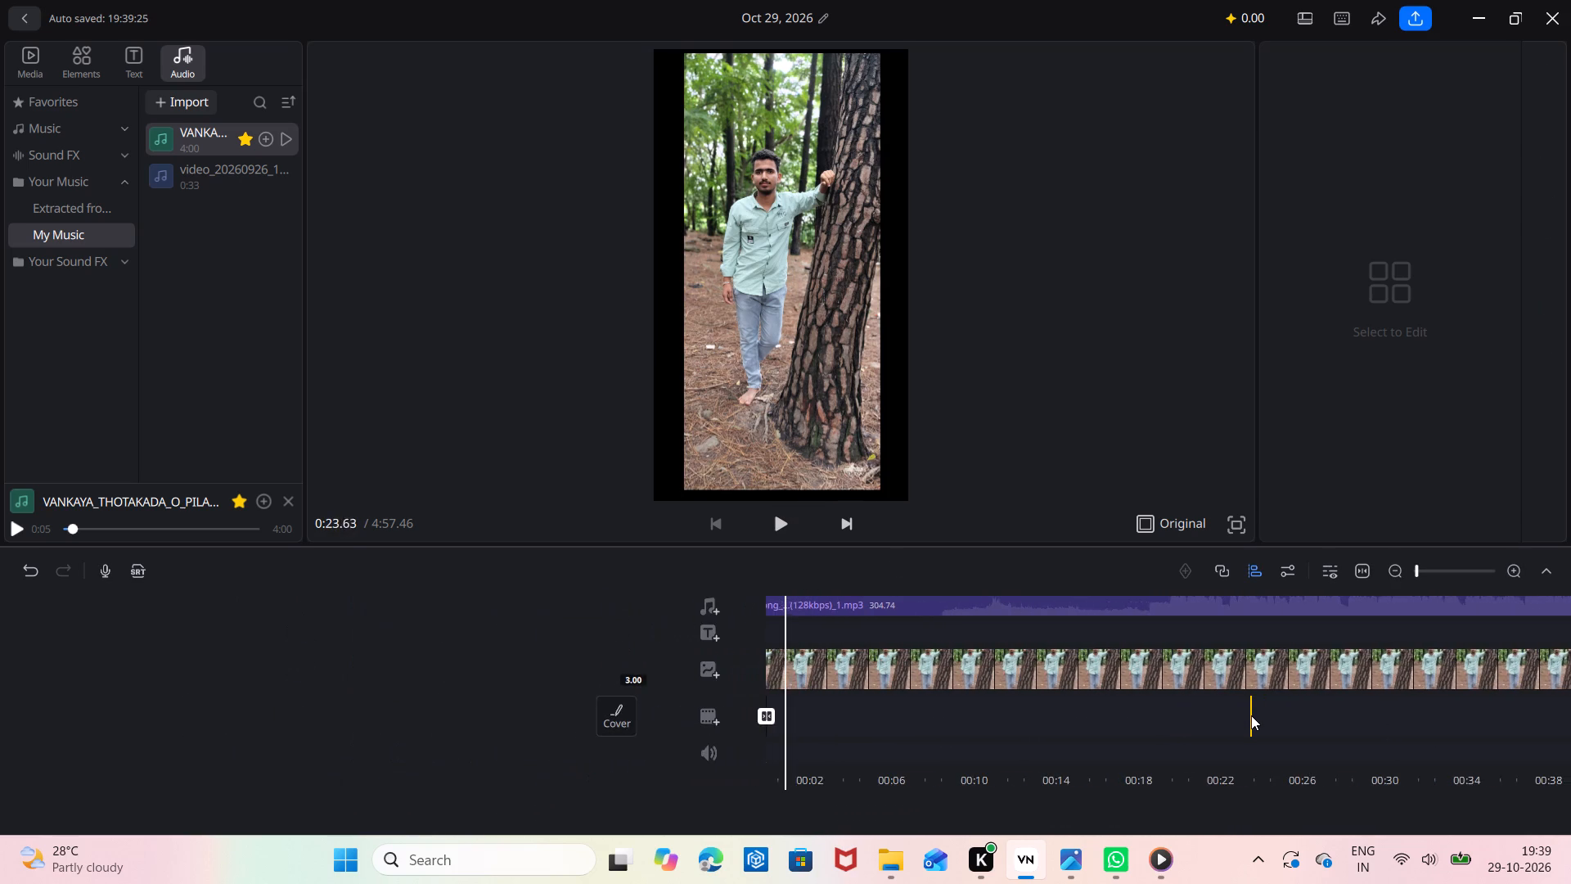
scroll(1251, 715, right, 3)
click(773, 527)
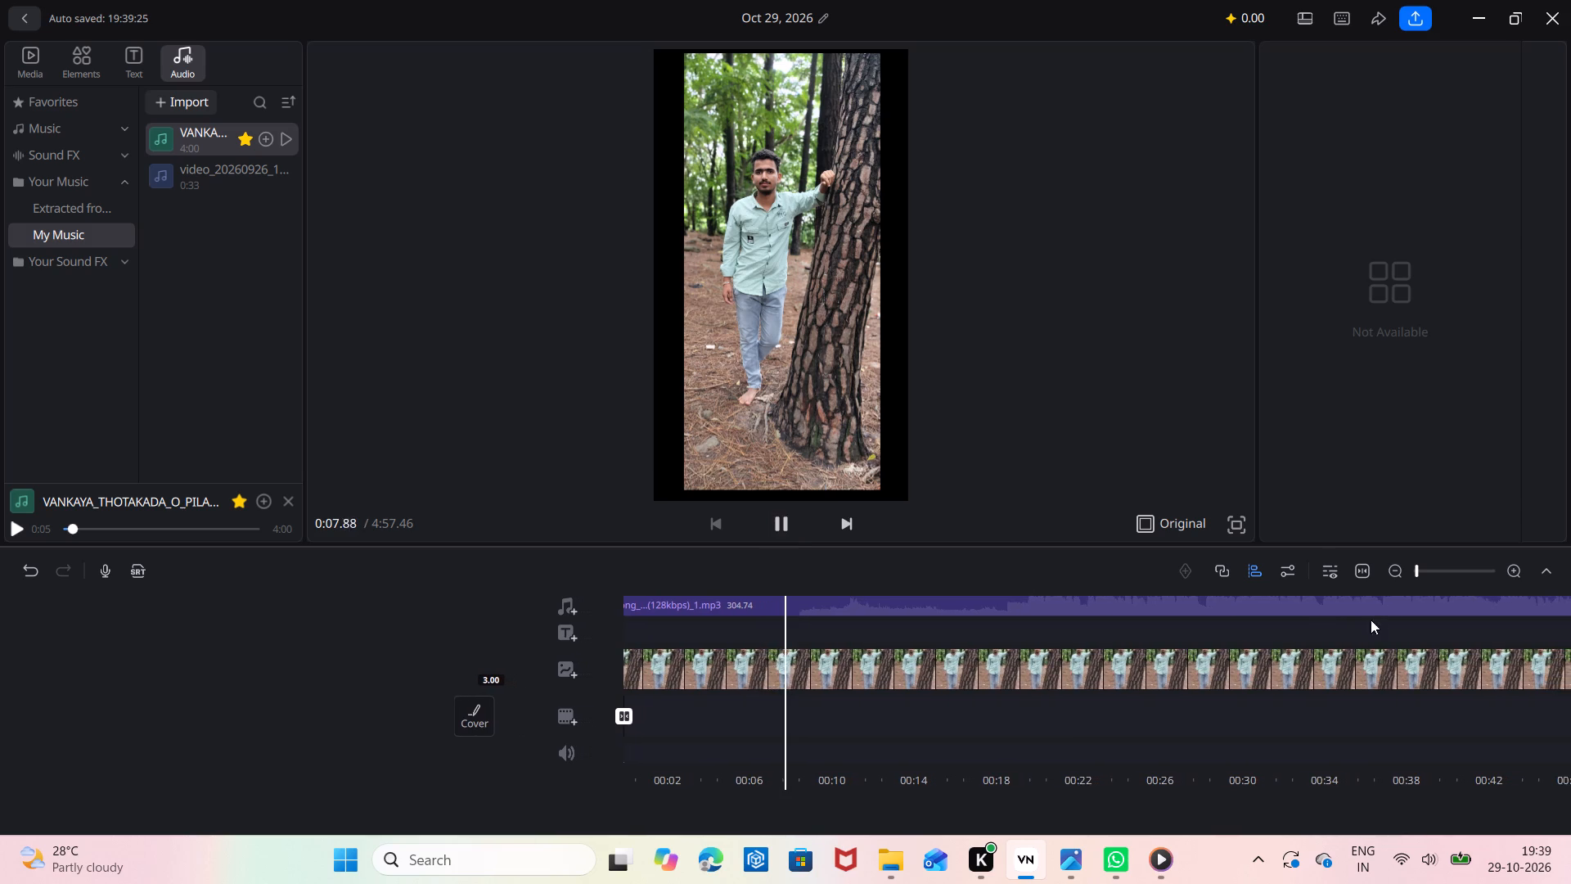
Replay the section of the song around 17 to 21 seconds several times to examine it closely.
drag(1290, 603, 1094, 603)
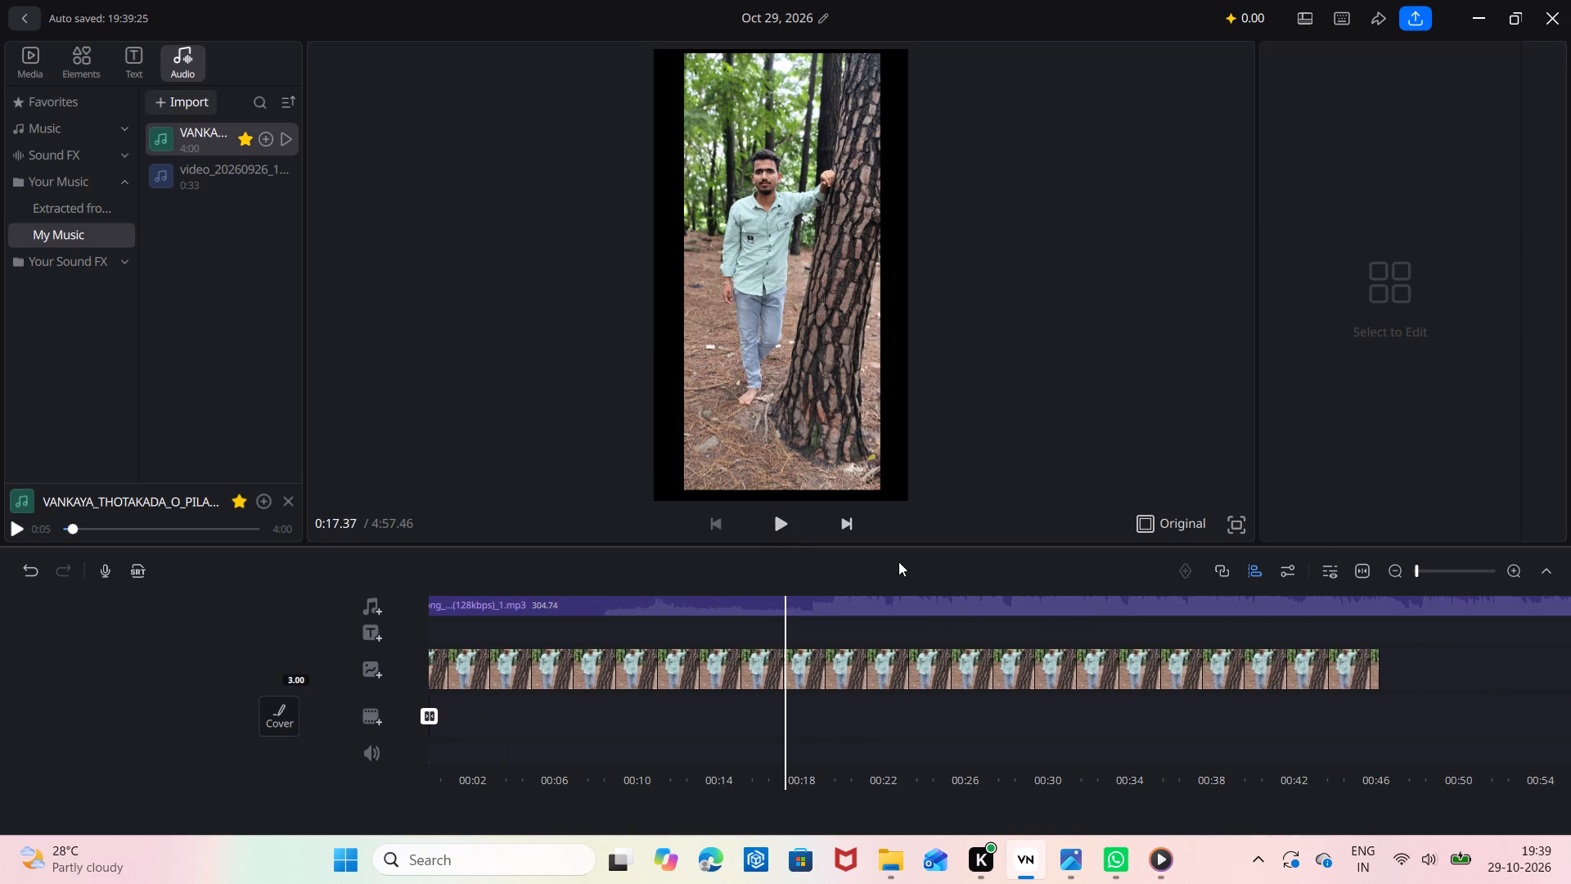
click(772, 513)
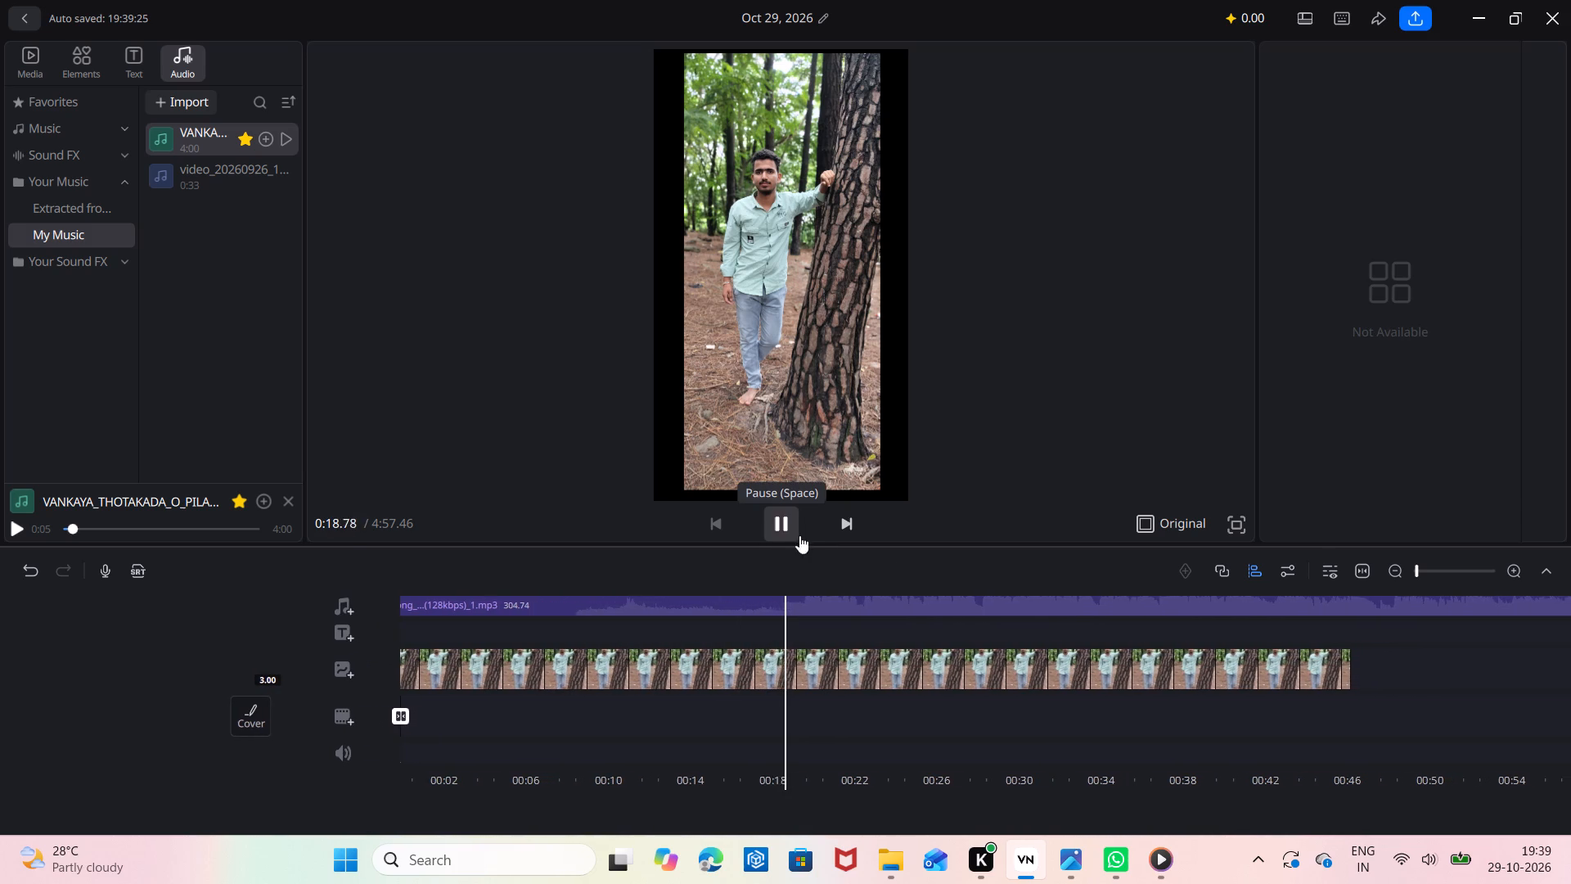
click(783, 520)
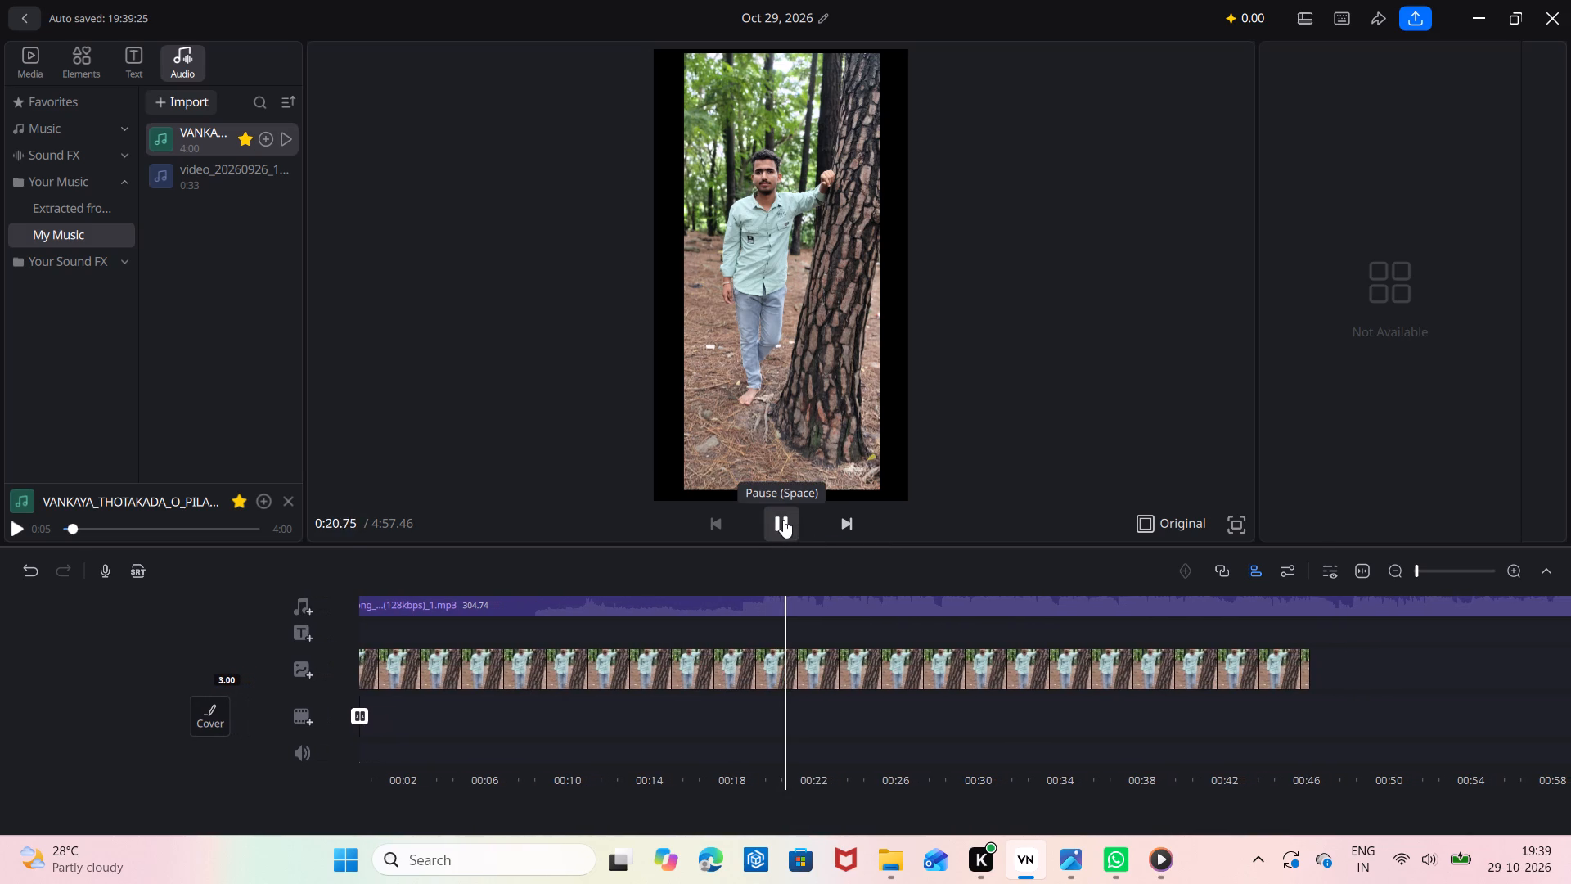
drag(843, 623, 885, 631)
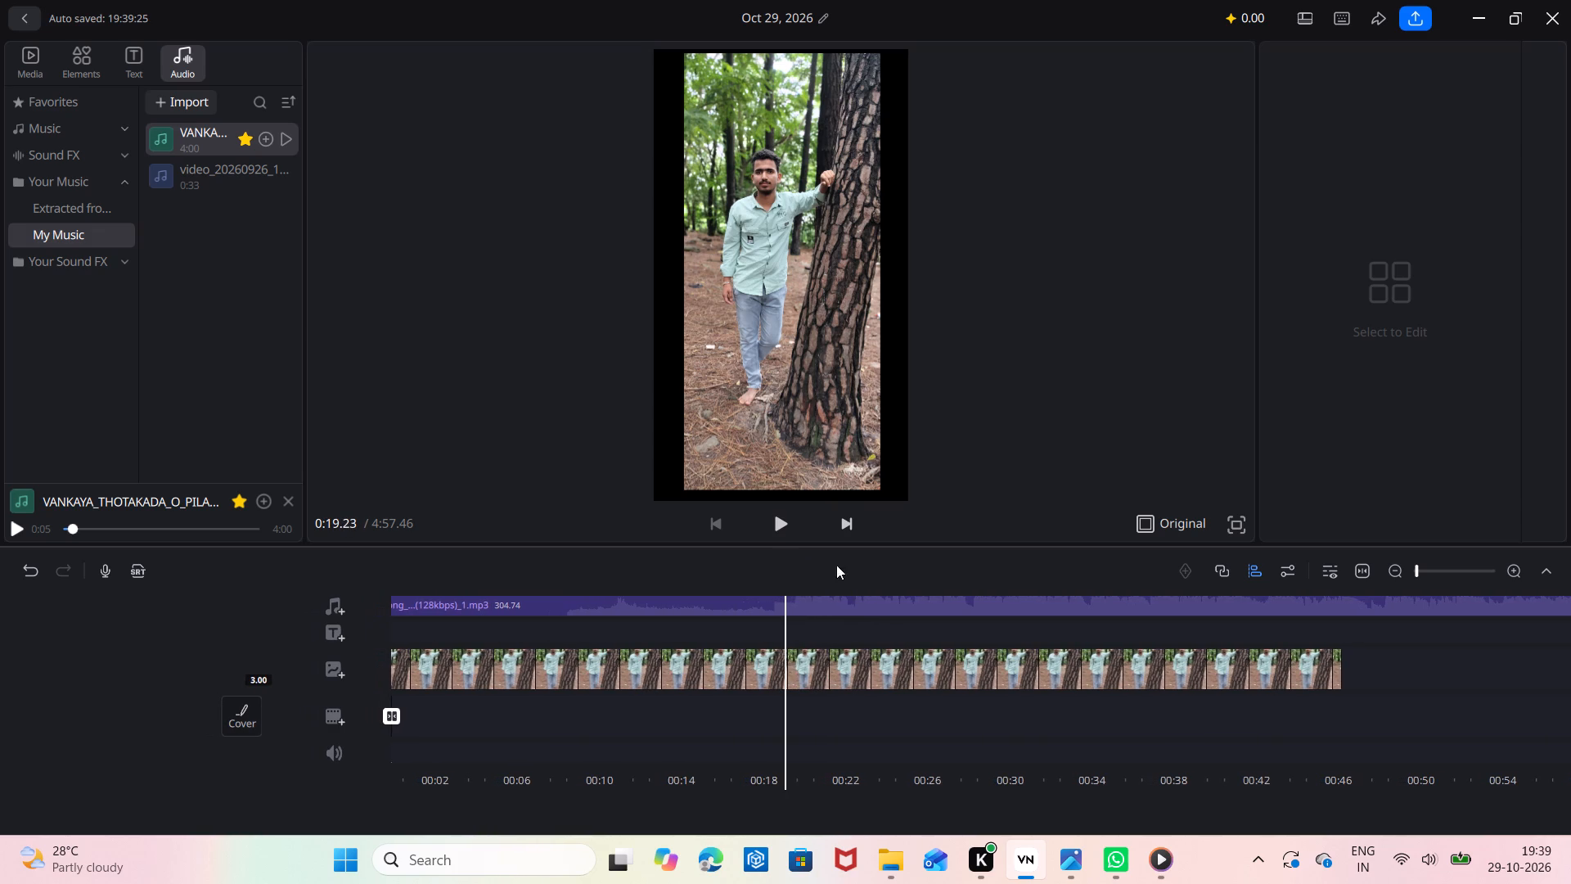
click(788, 516)
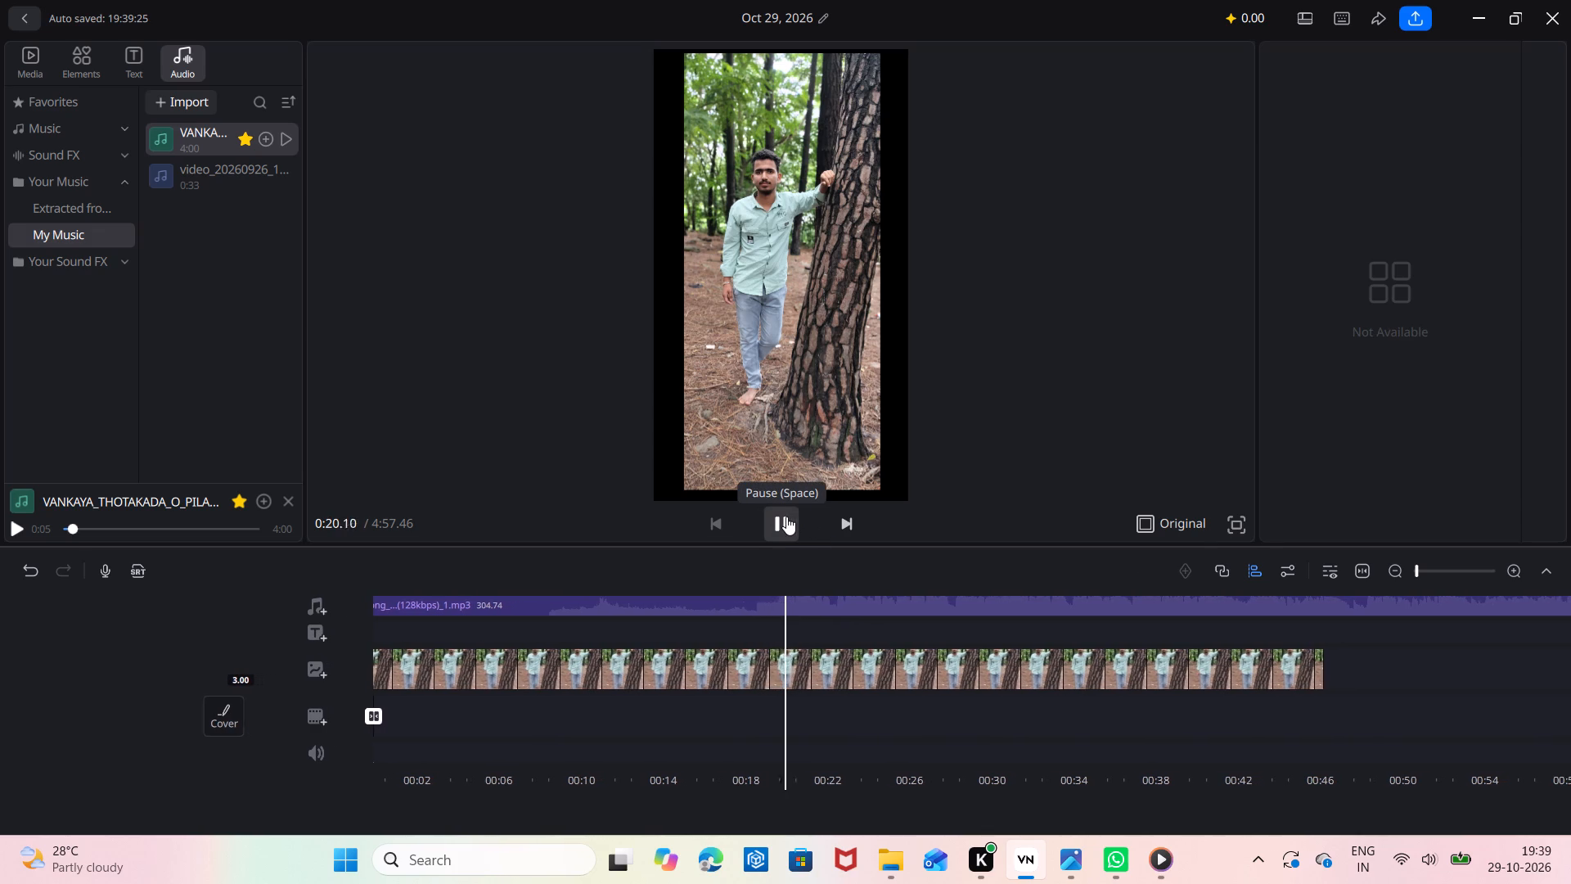
click(786, 516)
drag(870, 611, 903, 611)
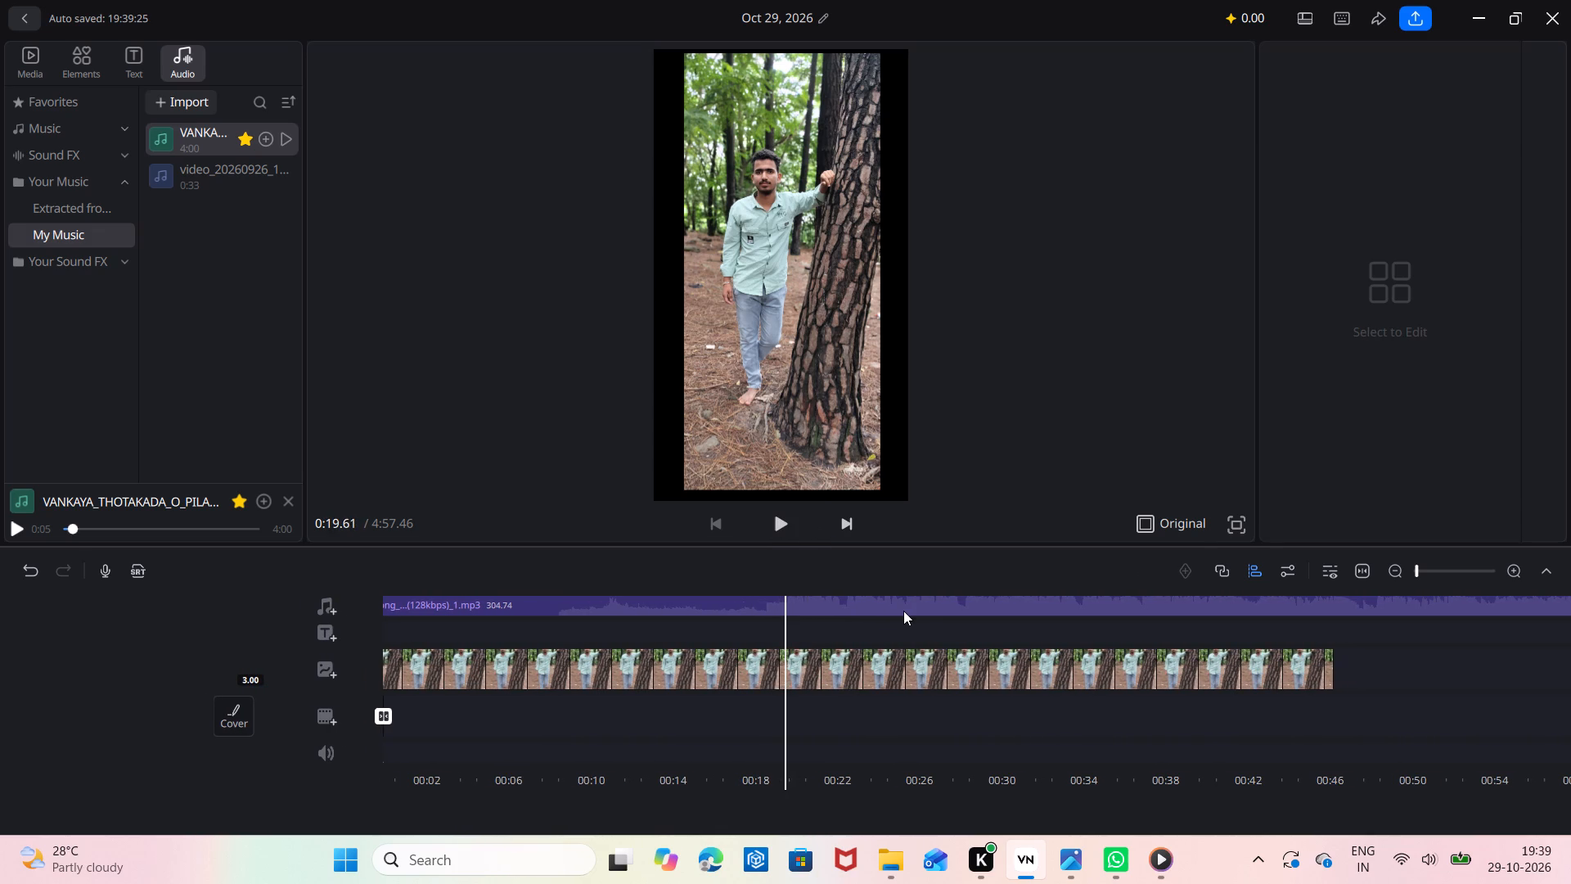
drag(903, 611, 936, 618)
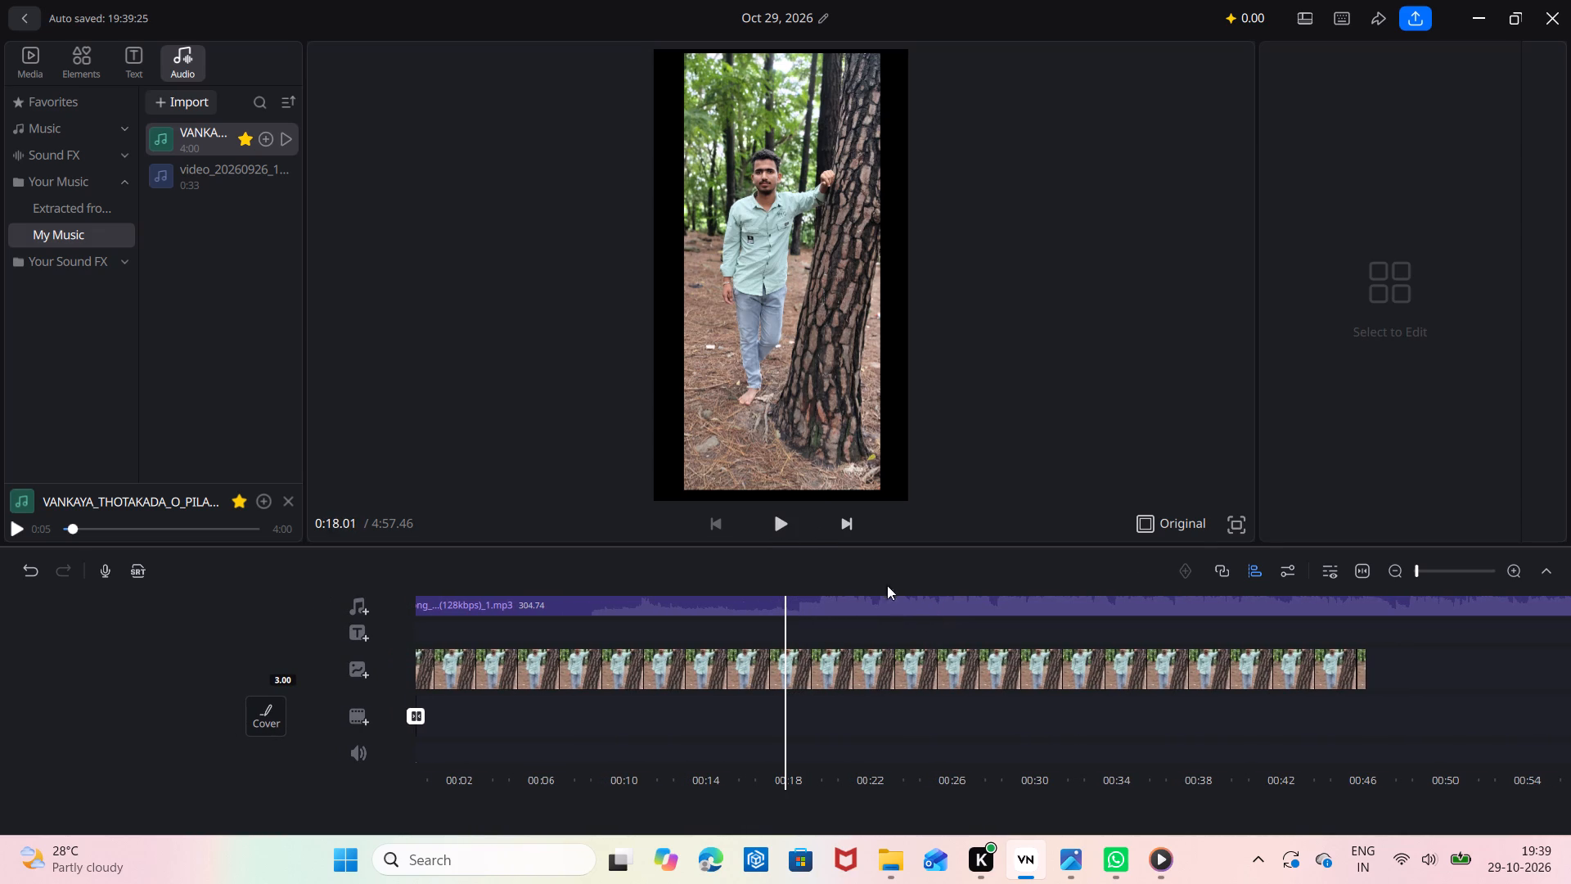
click(778, 534)
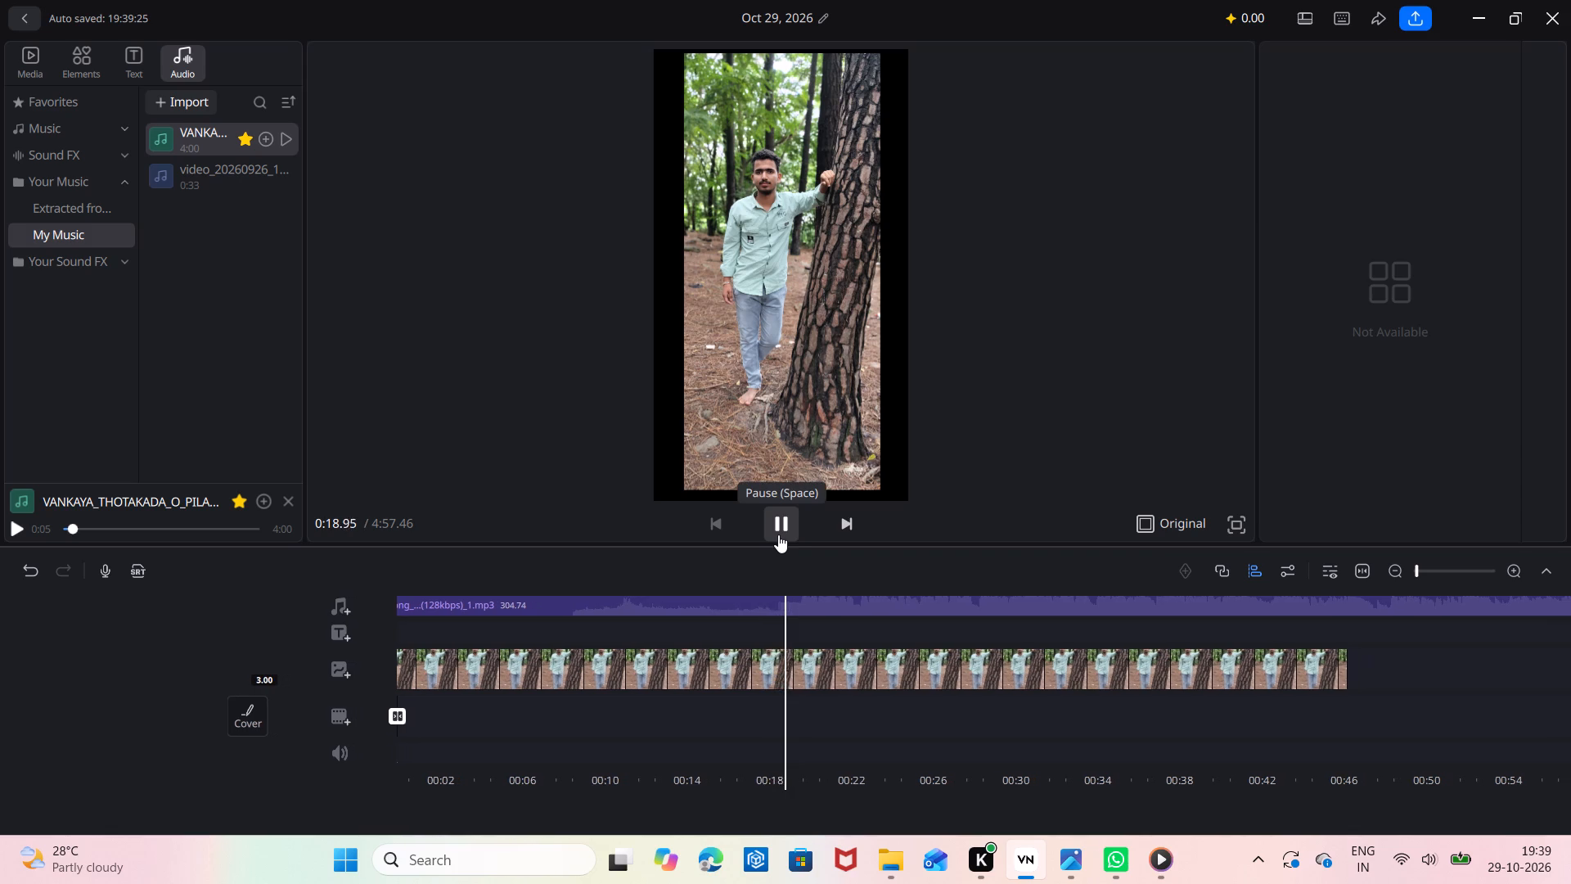
click(778, 534)
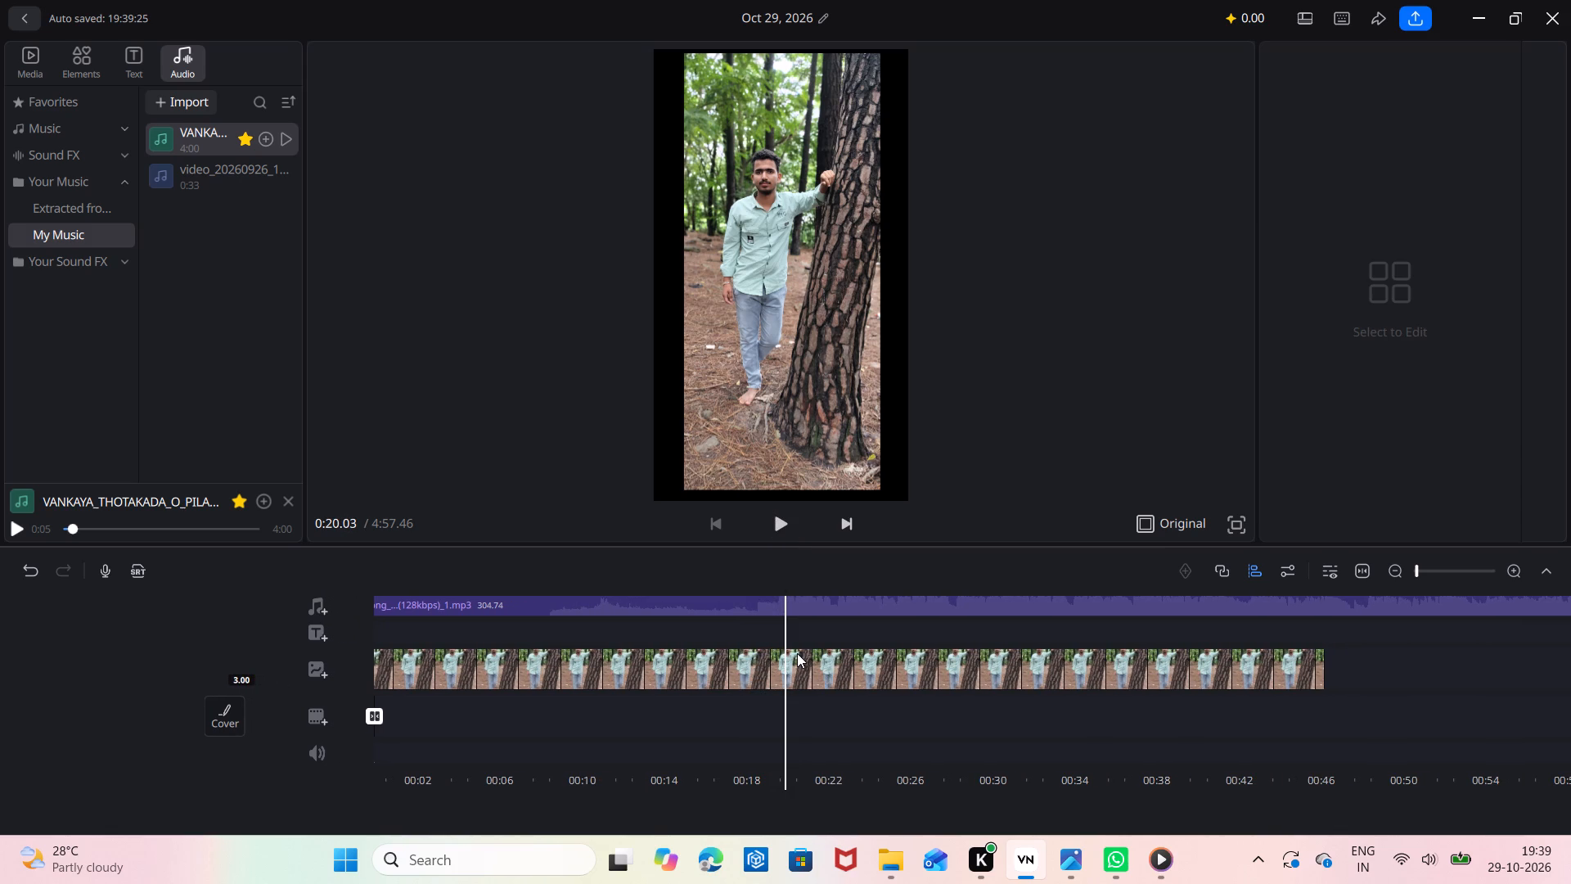
Extend the tree photo overlay's end on the timeline to about 1:14.
drag(834, 663, 885, 670)
click(952, 671)
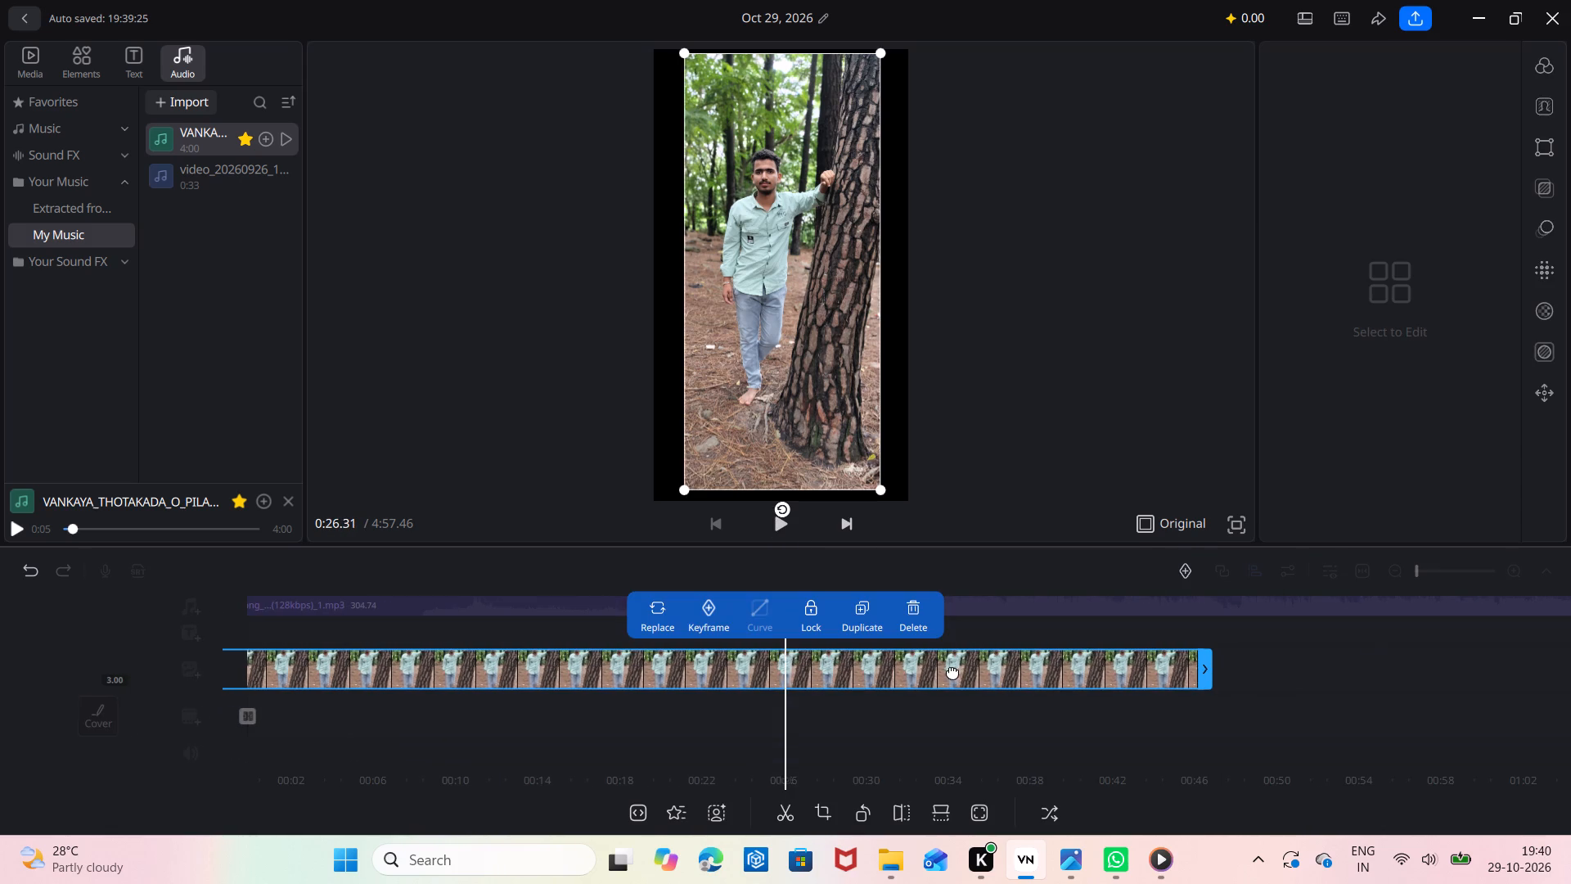
drag(1199, 678, 1570, 682)
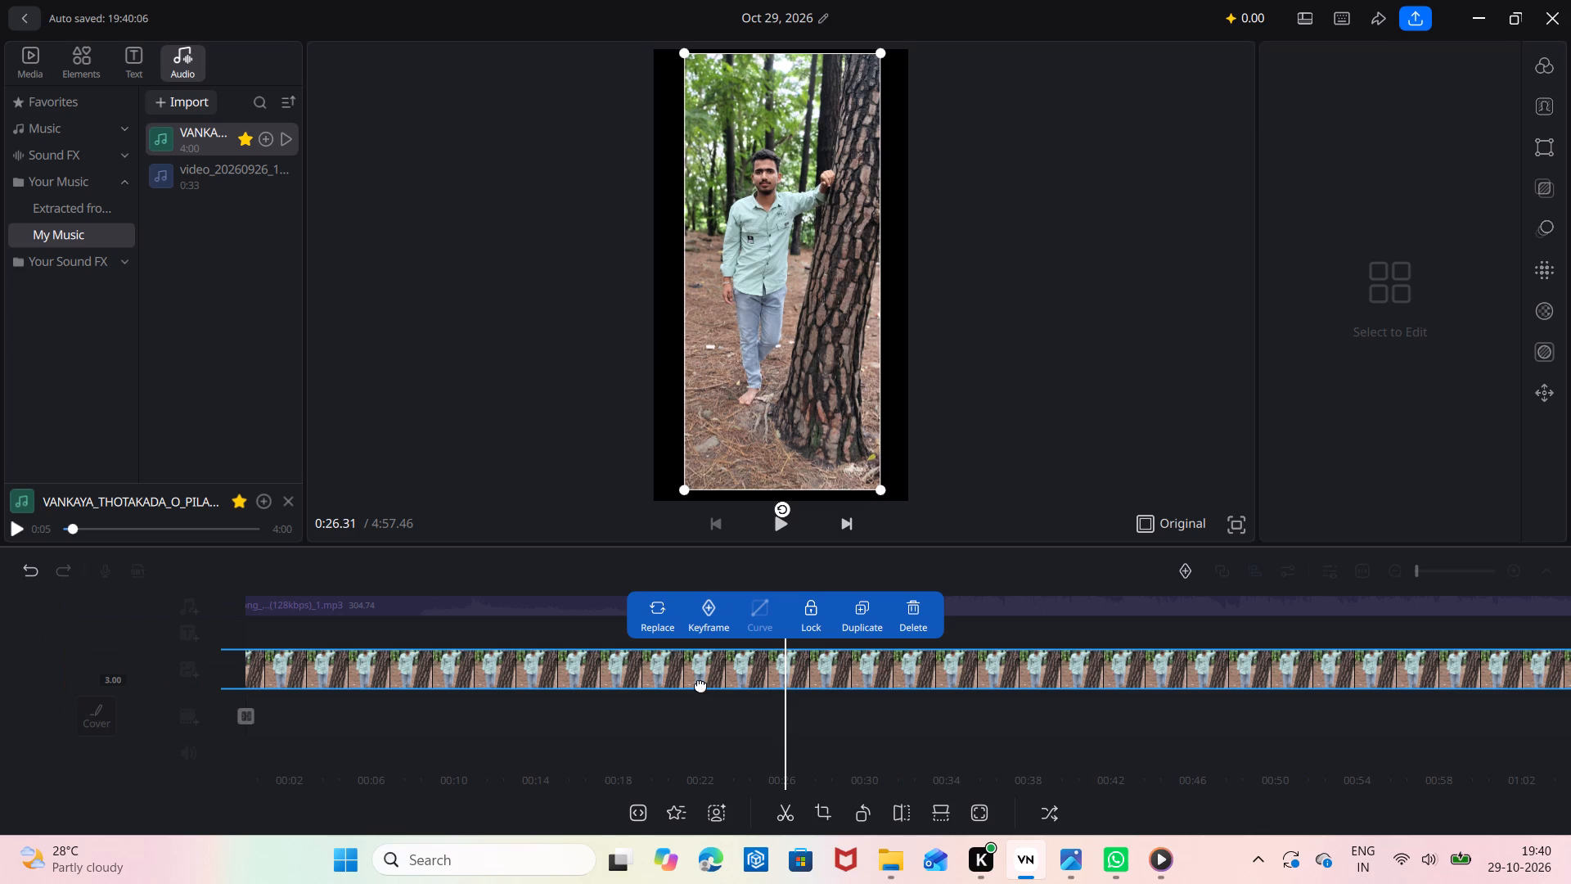
Preview the song around 13 to 20 seconds, split it at about 0:13.7, and delete the part before the split.
drag(958, 733, 1194, 736)
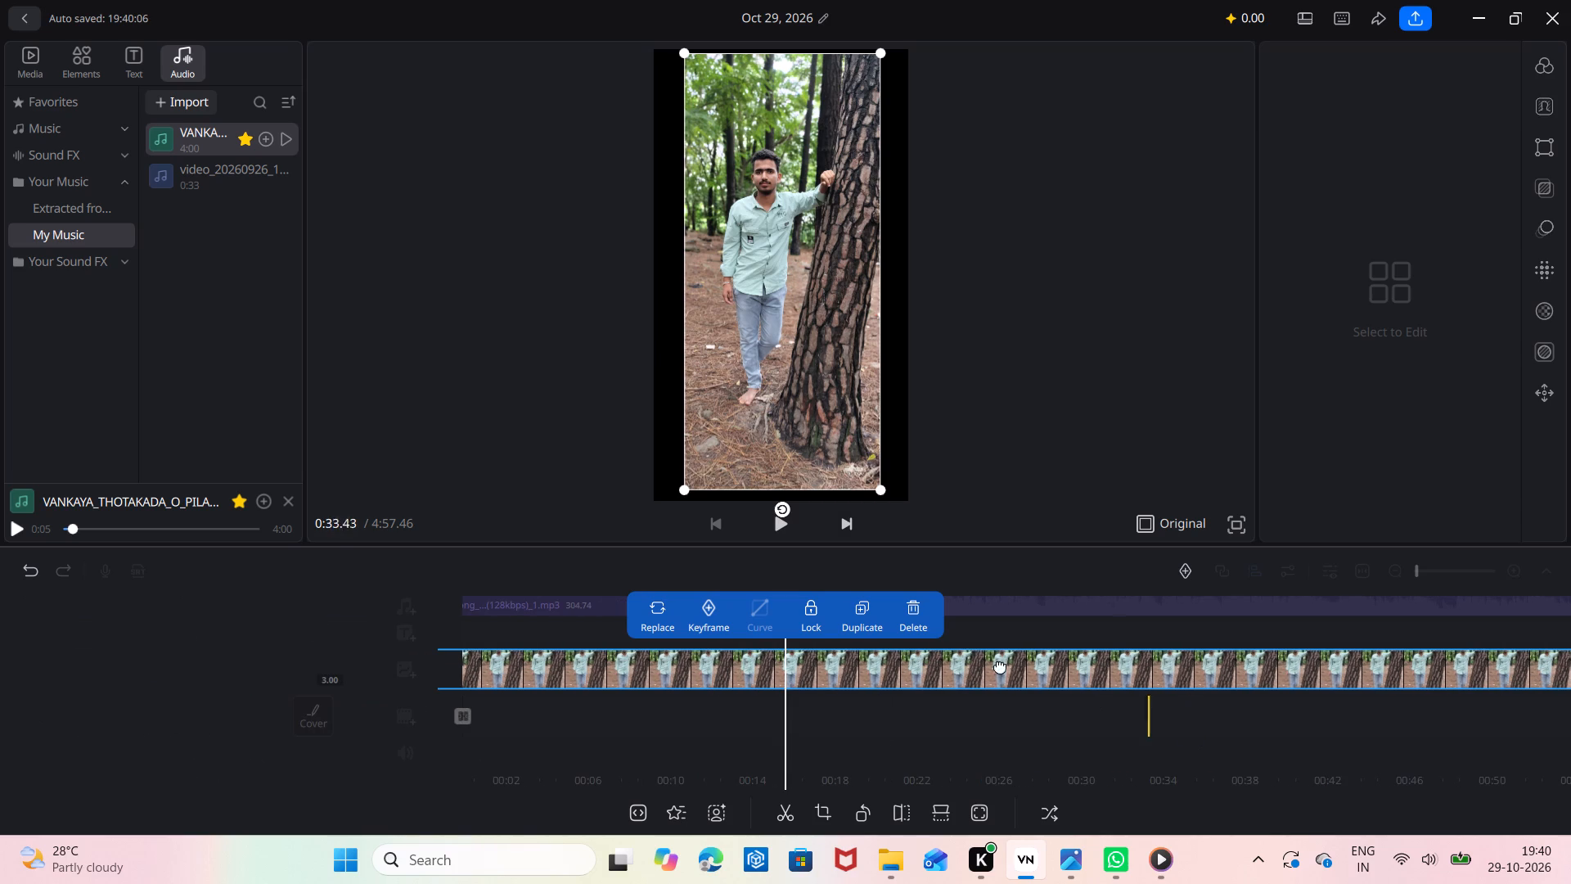
click(773, 525)
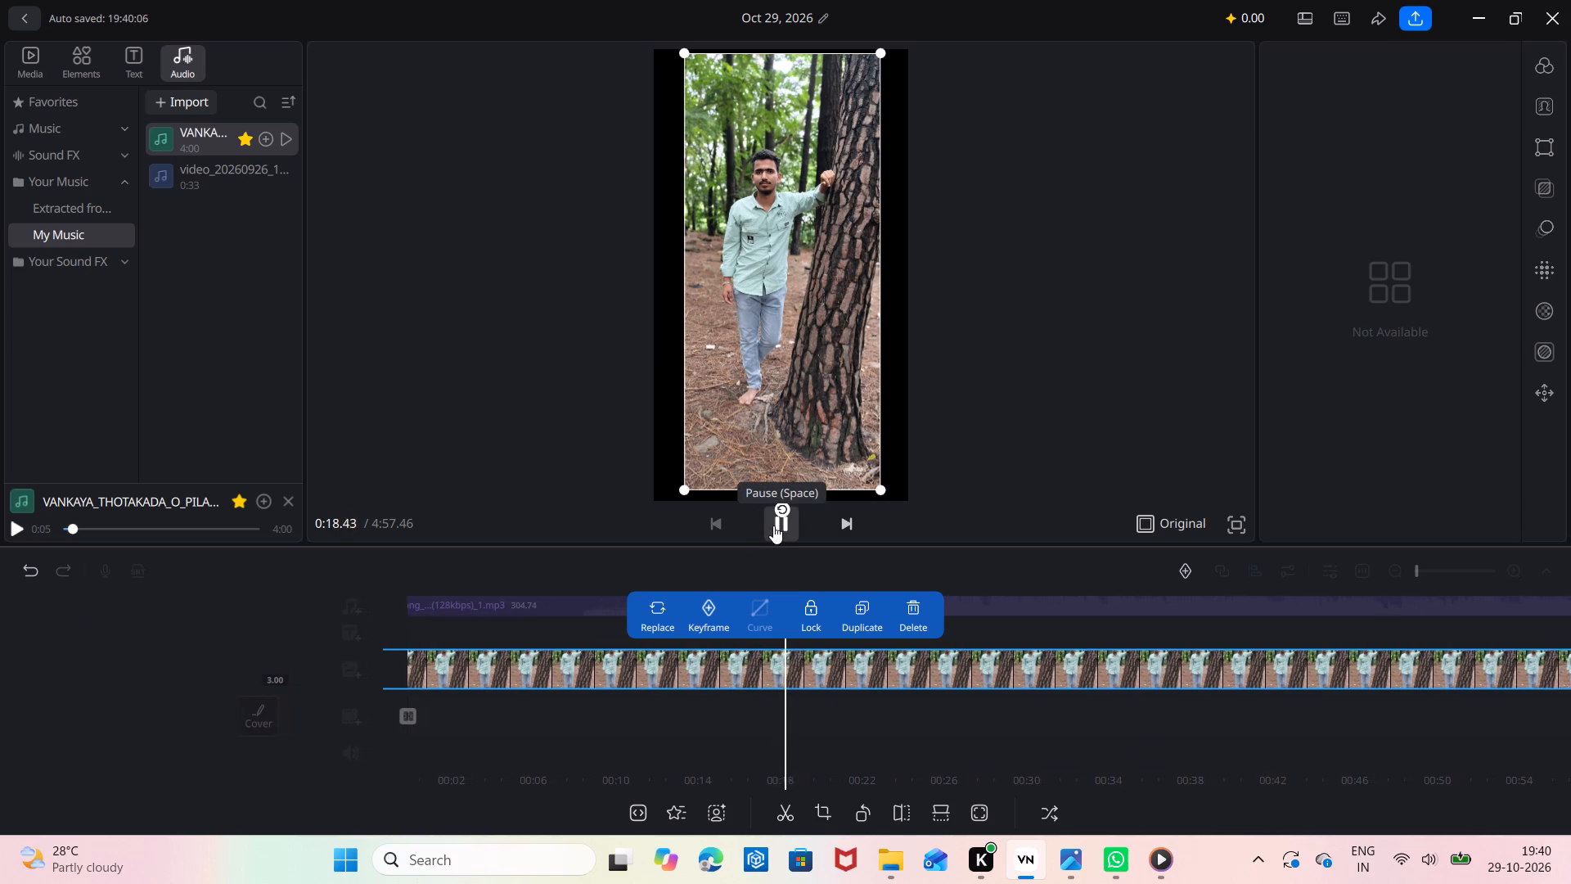
click(773, 525)
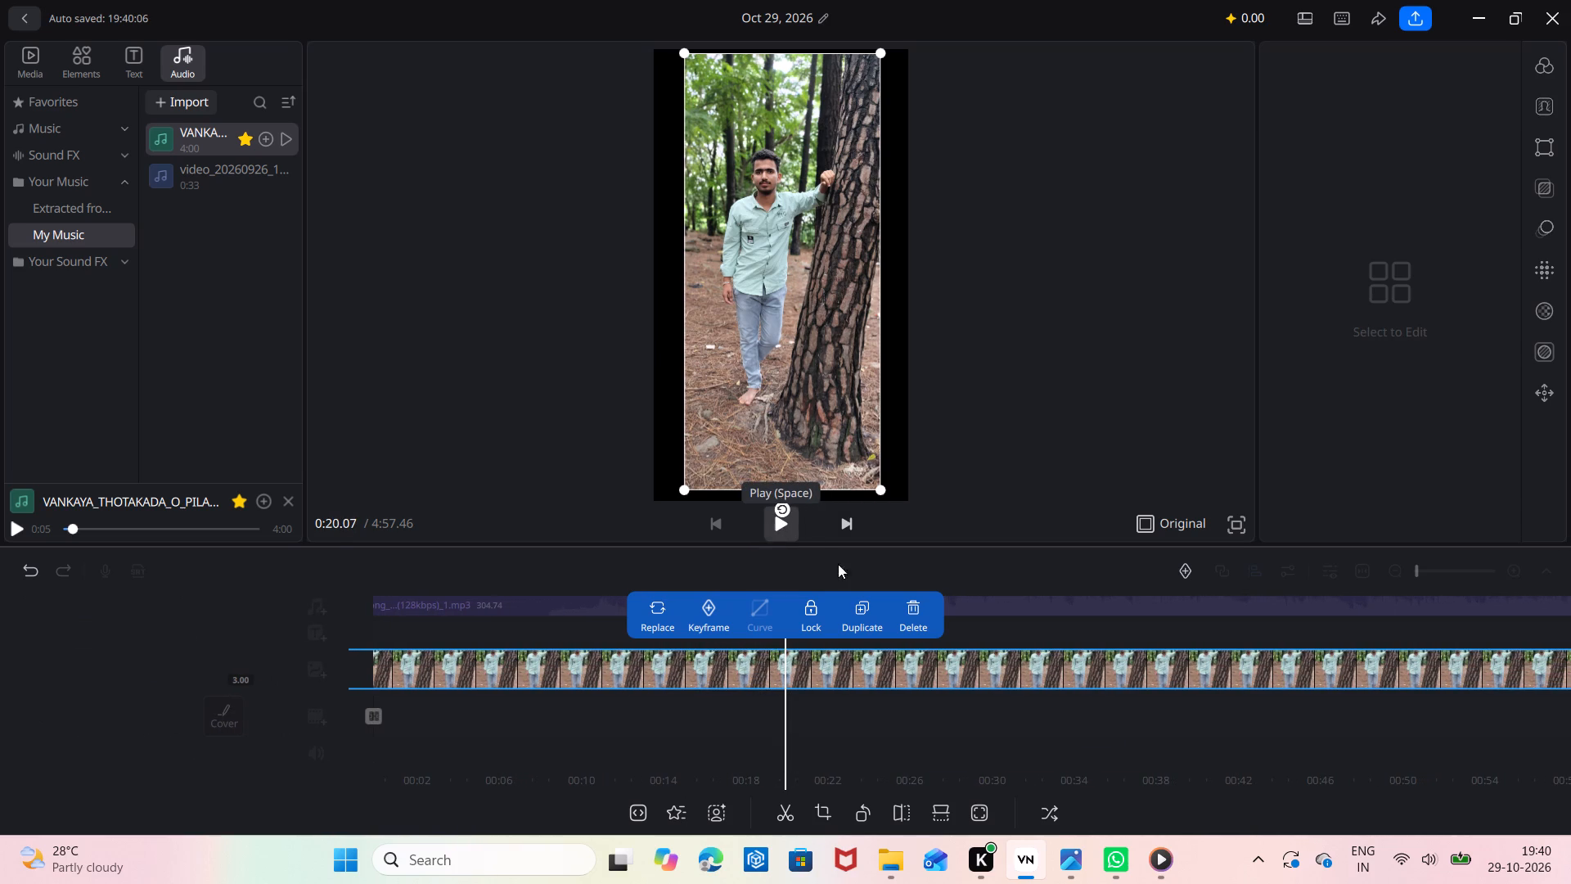
drag(842, 707, 876, 715)
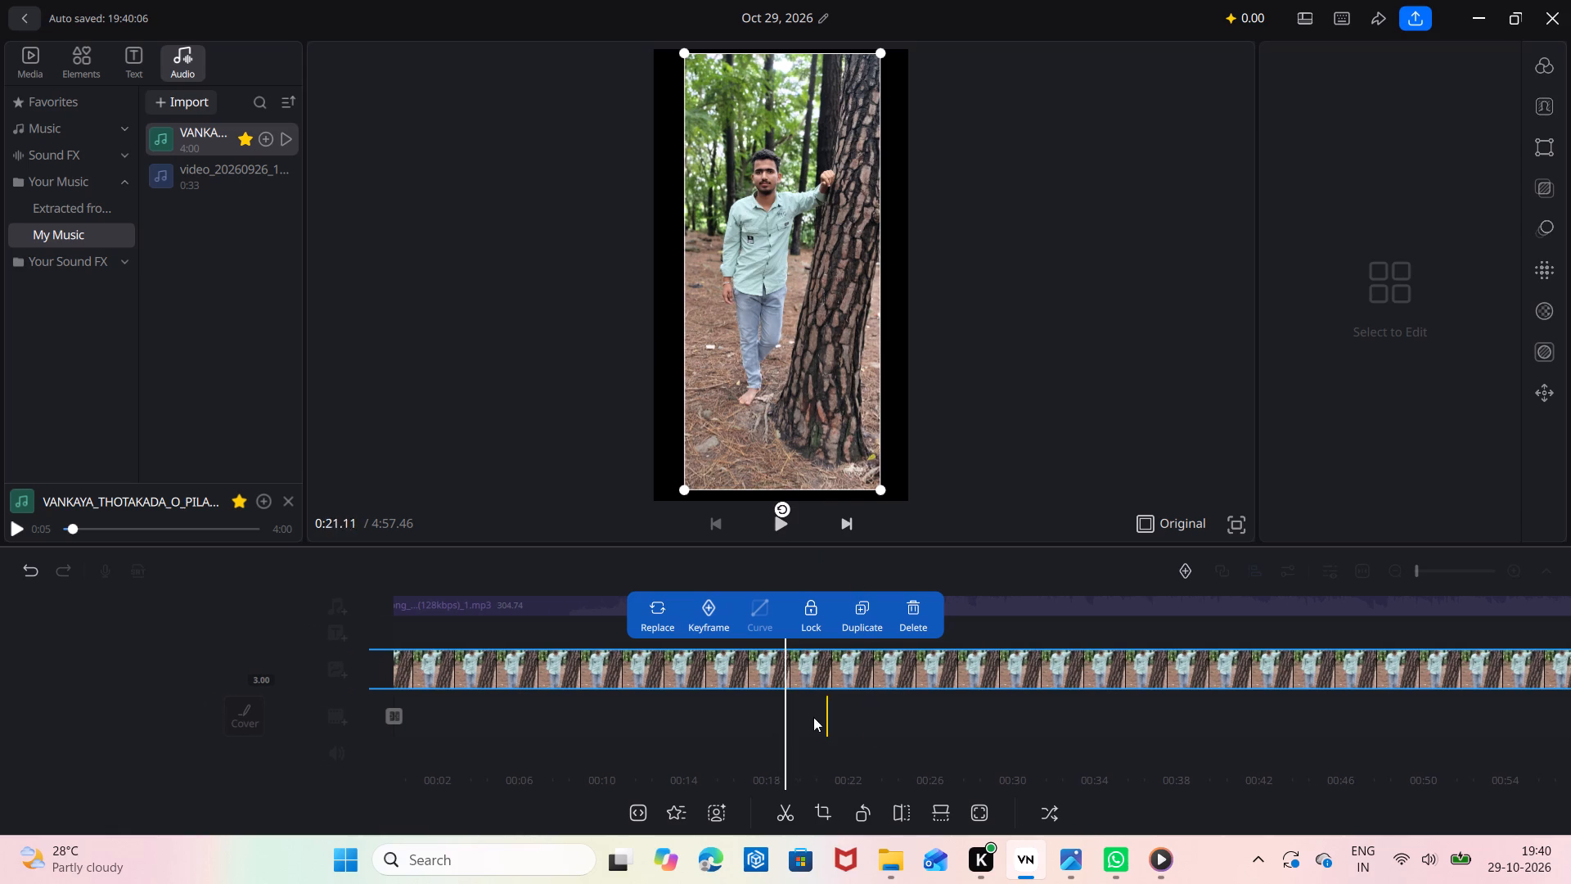
click(694, 720)
click(665, 609)
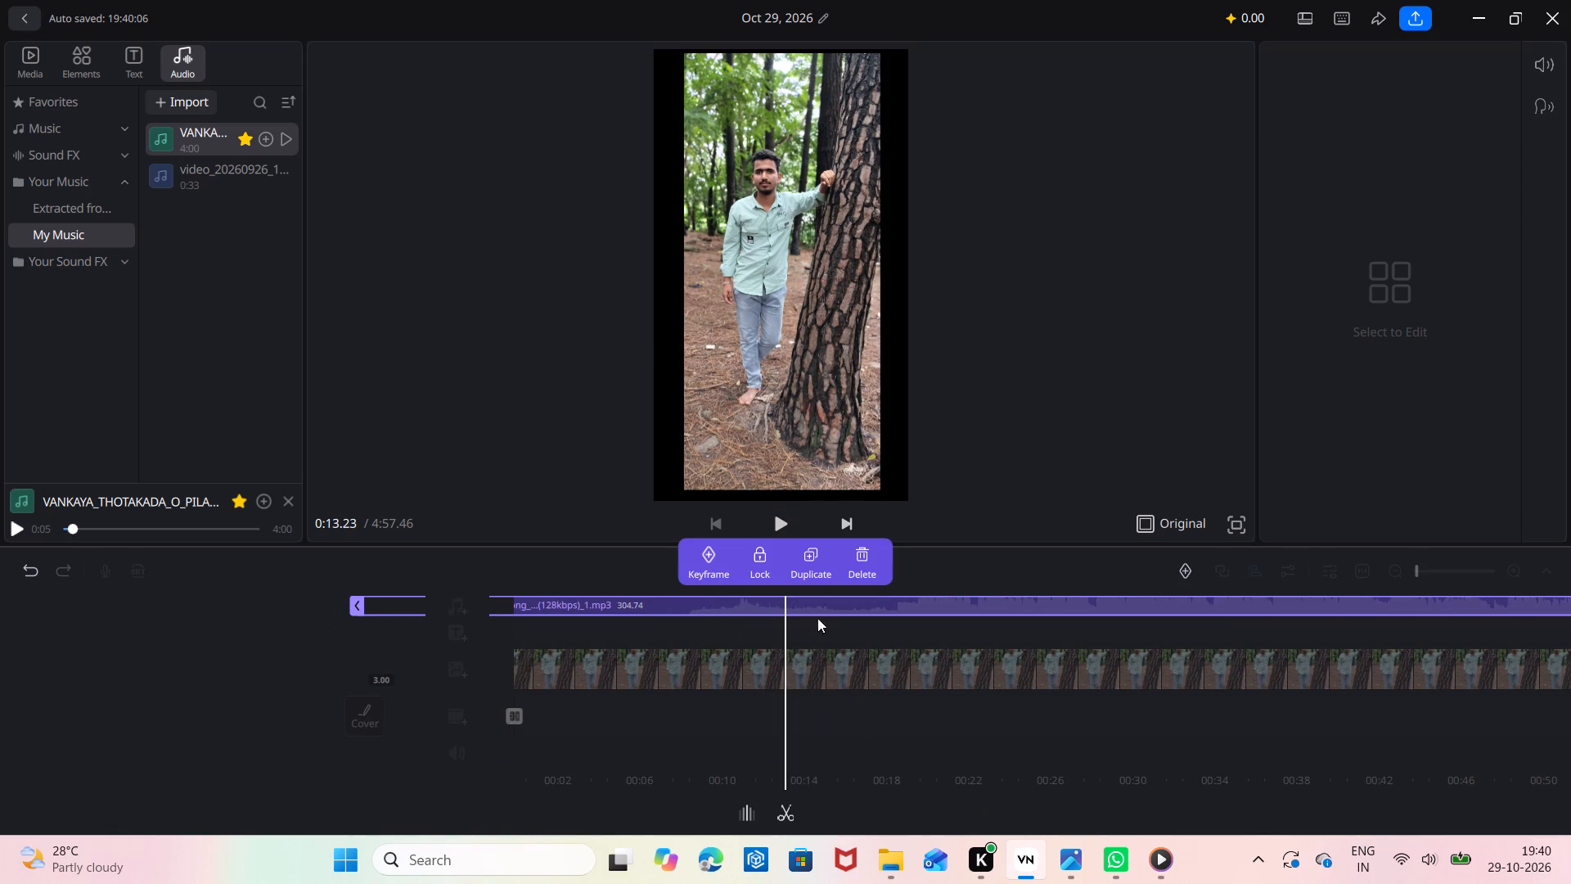
click(785, 526)
click(784, 525)
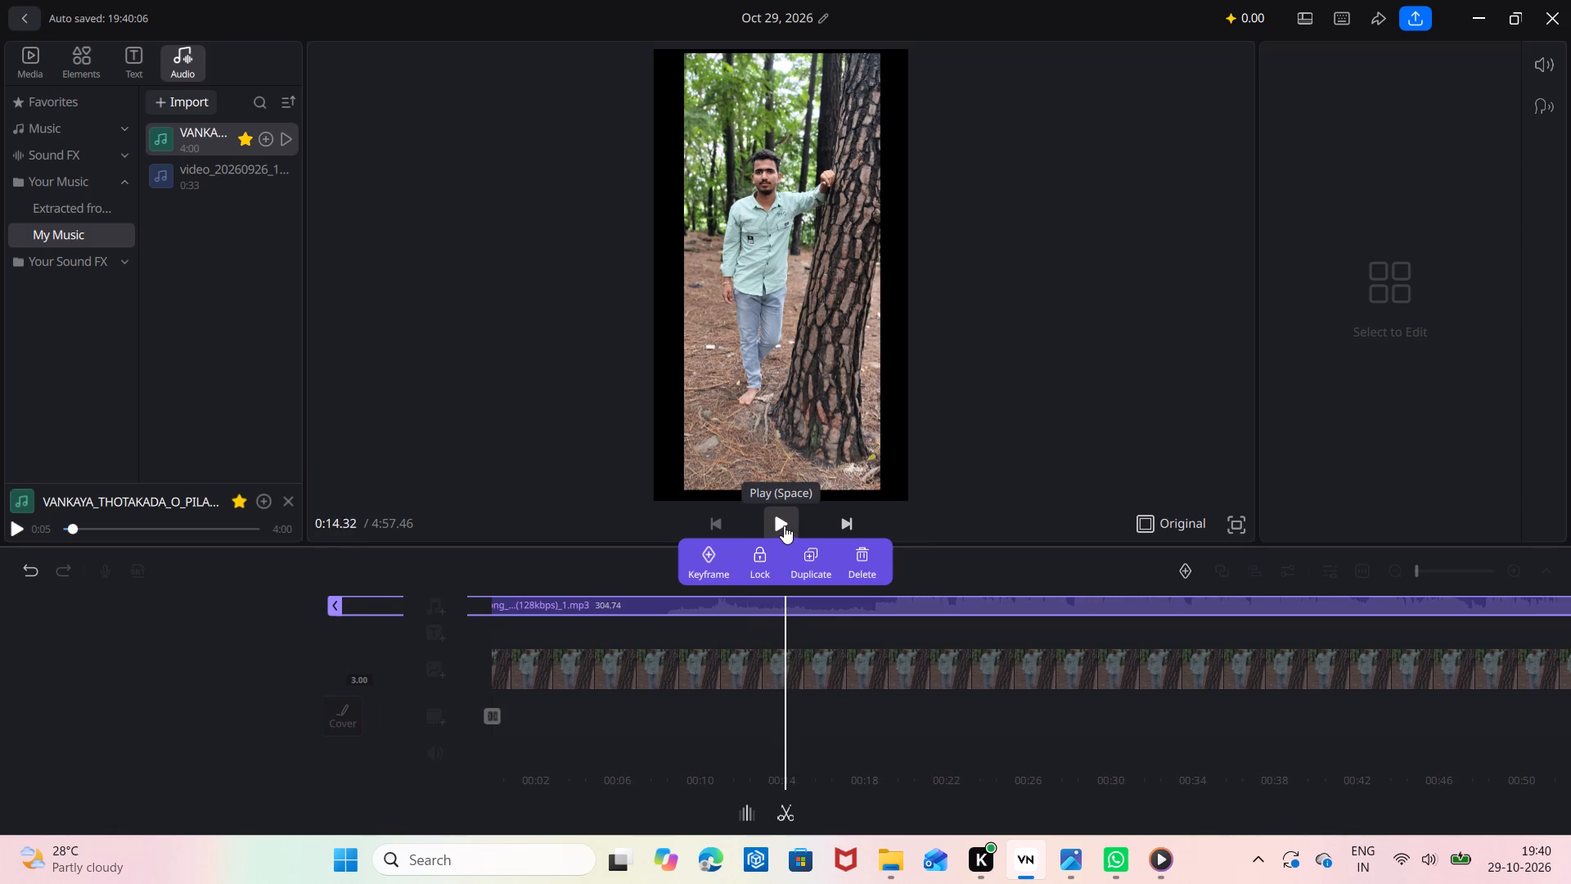
drag(918, 725, 943, 725)
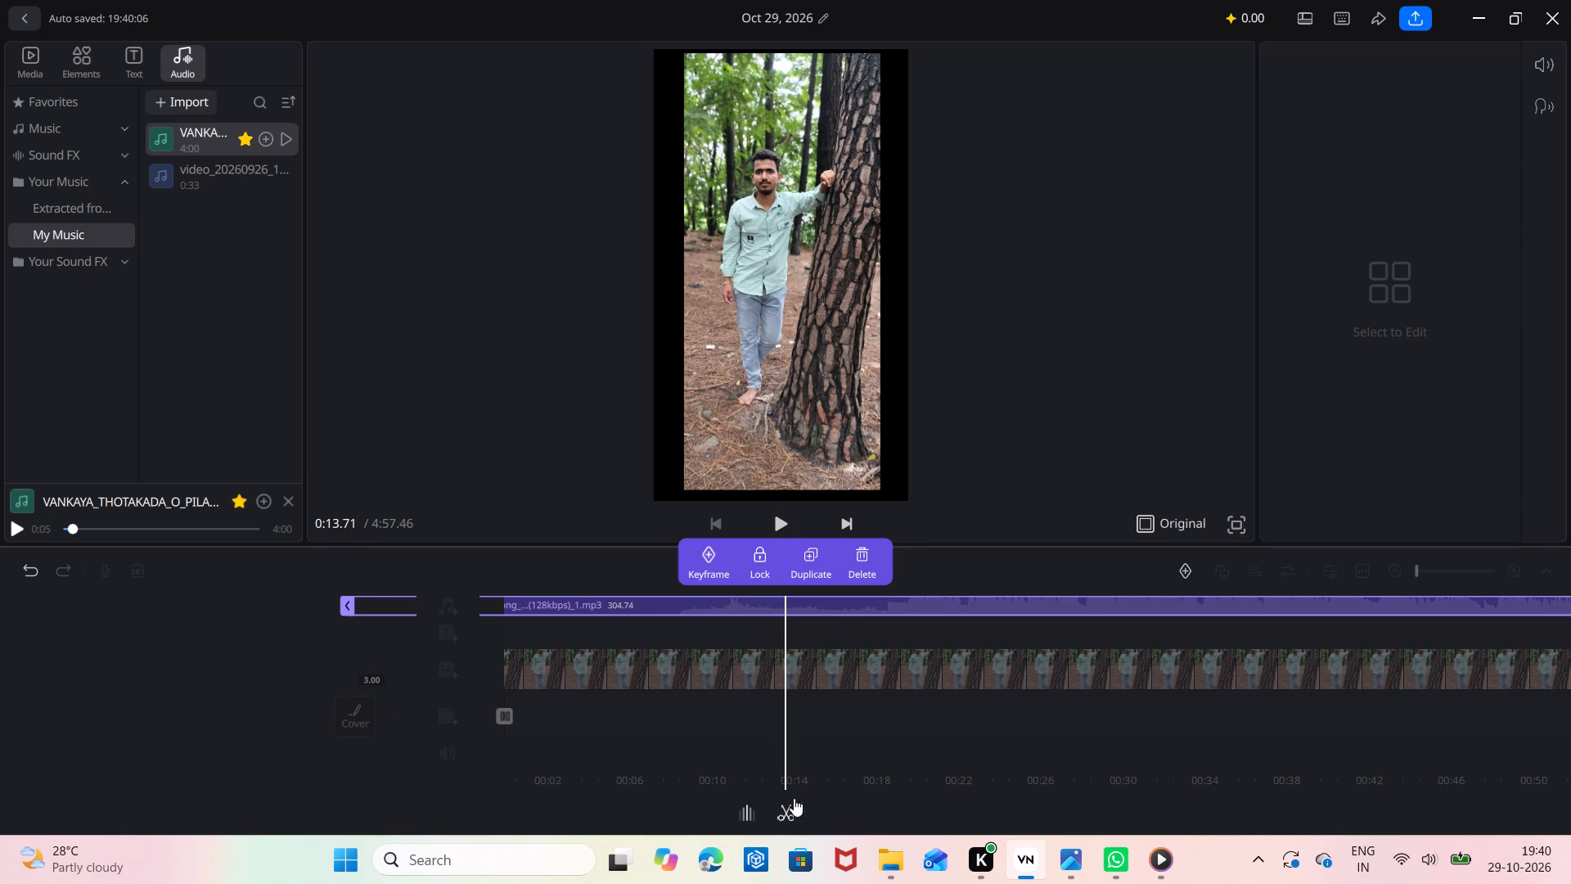
click(787, 817)
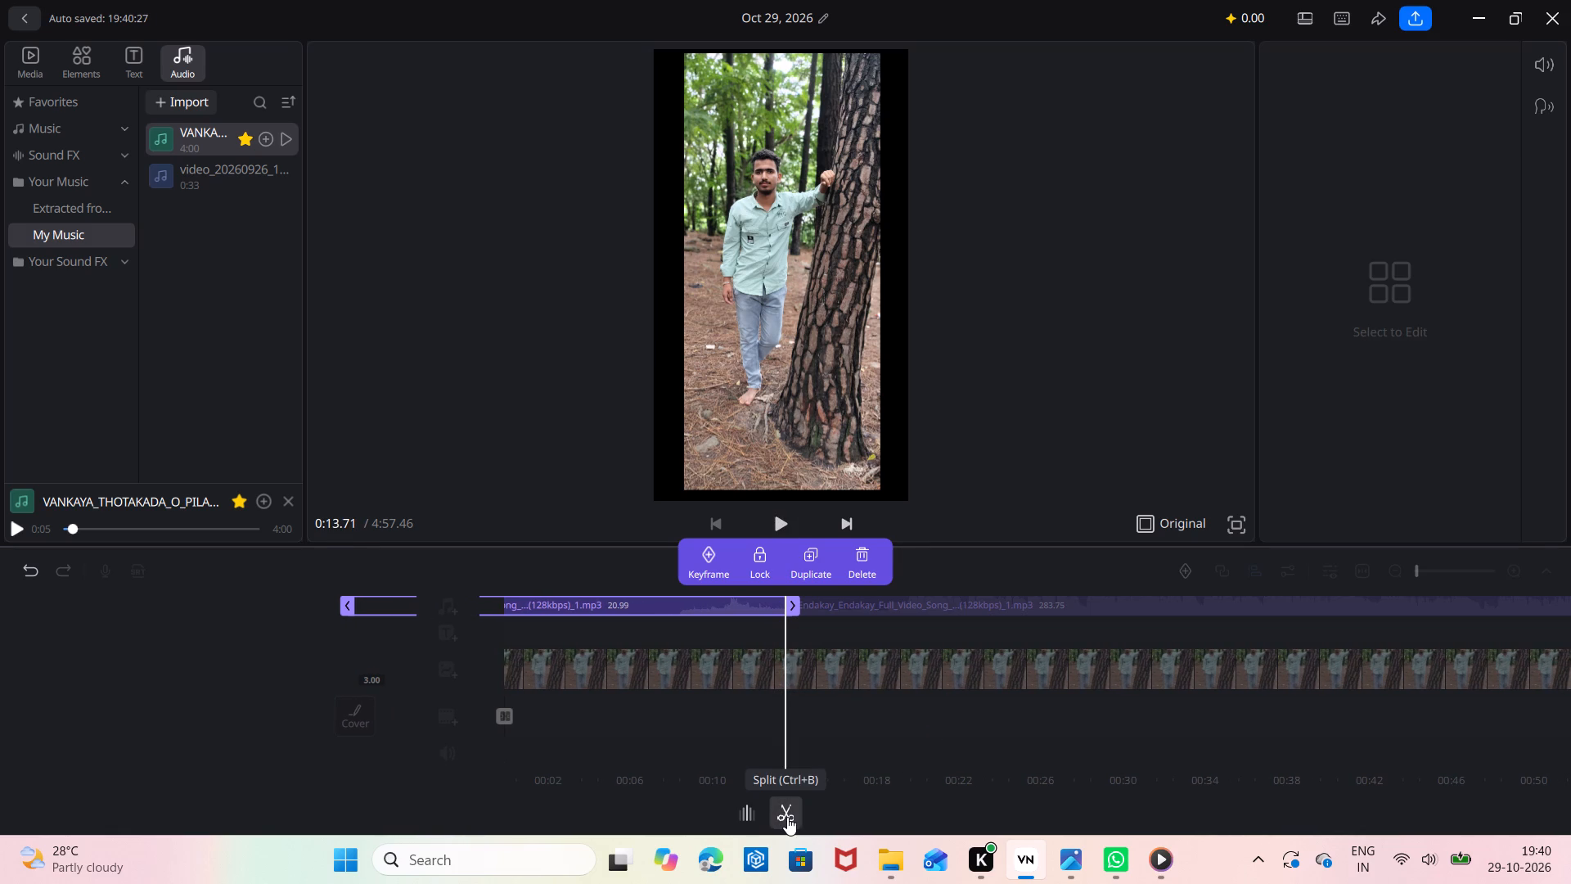
click(745, 607)
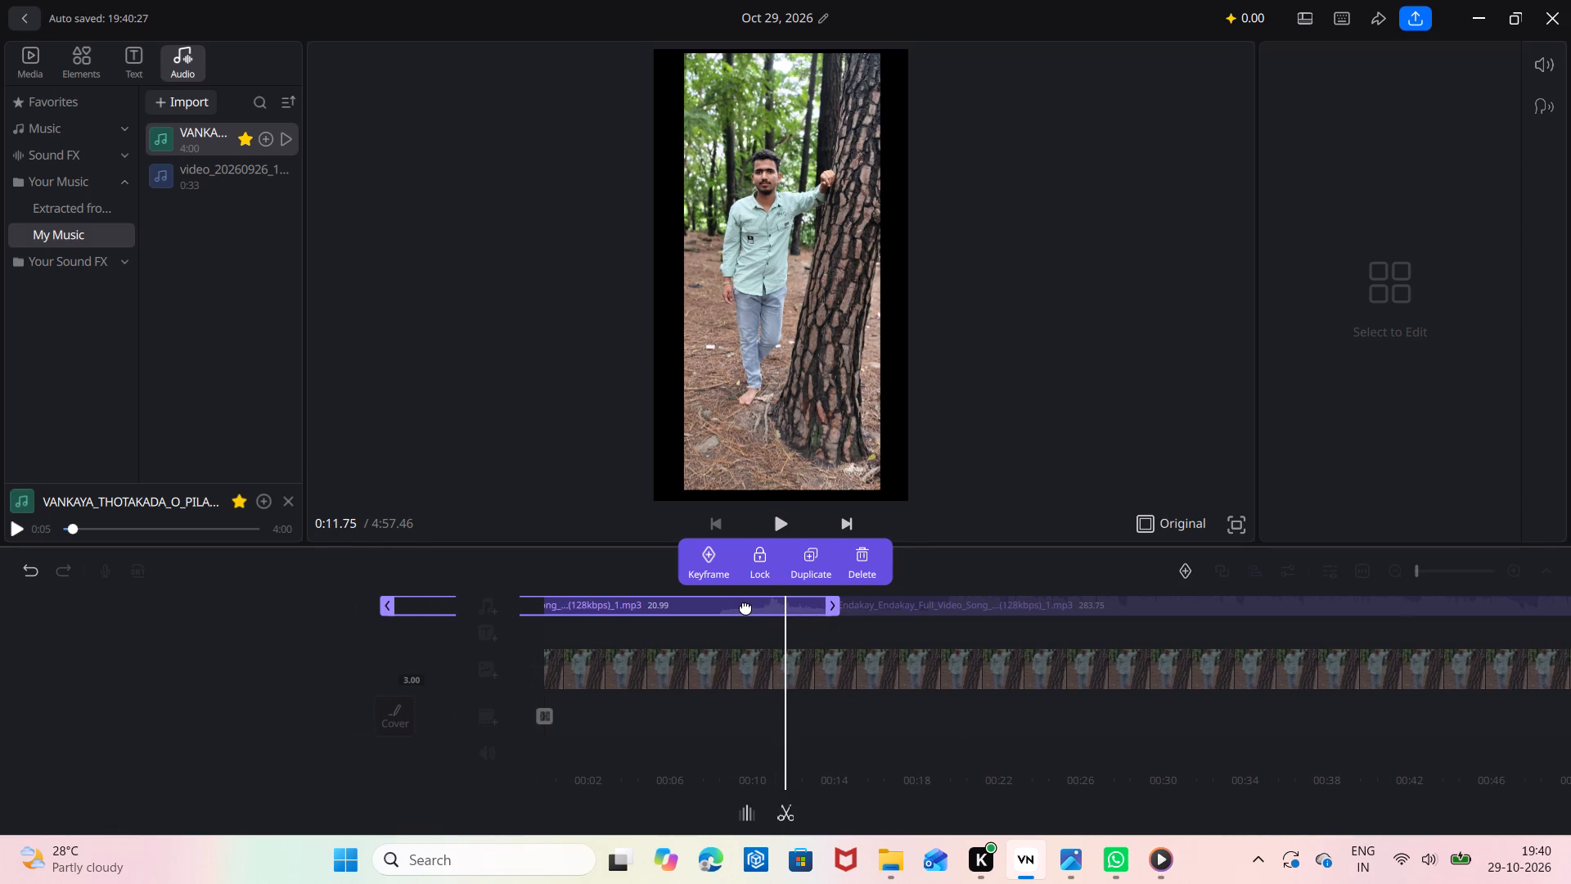
right_click(745, 607)
click(874, 557)
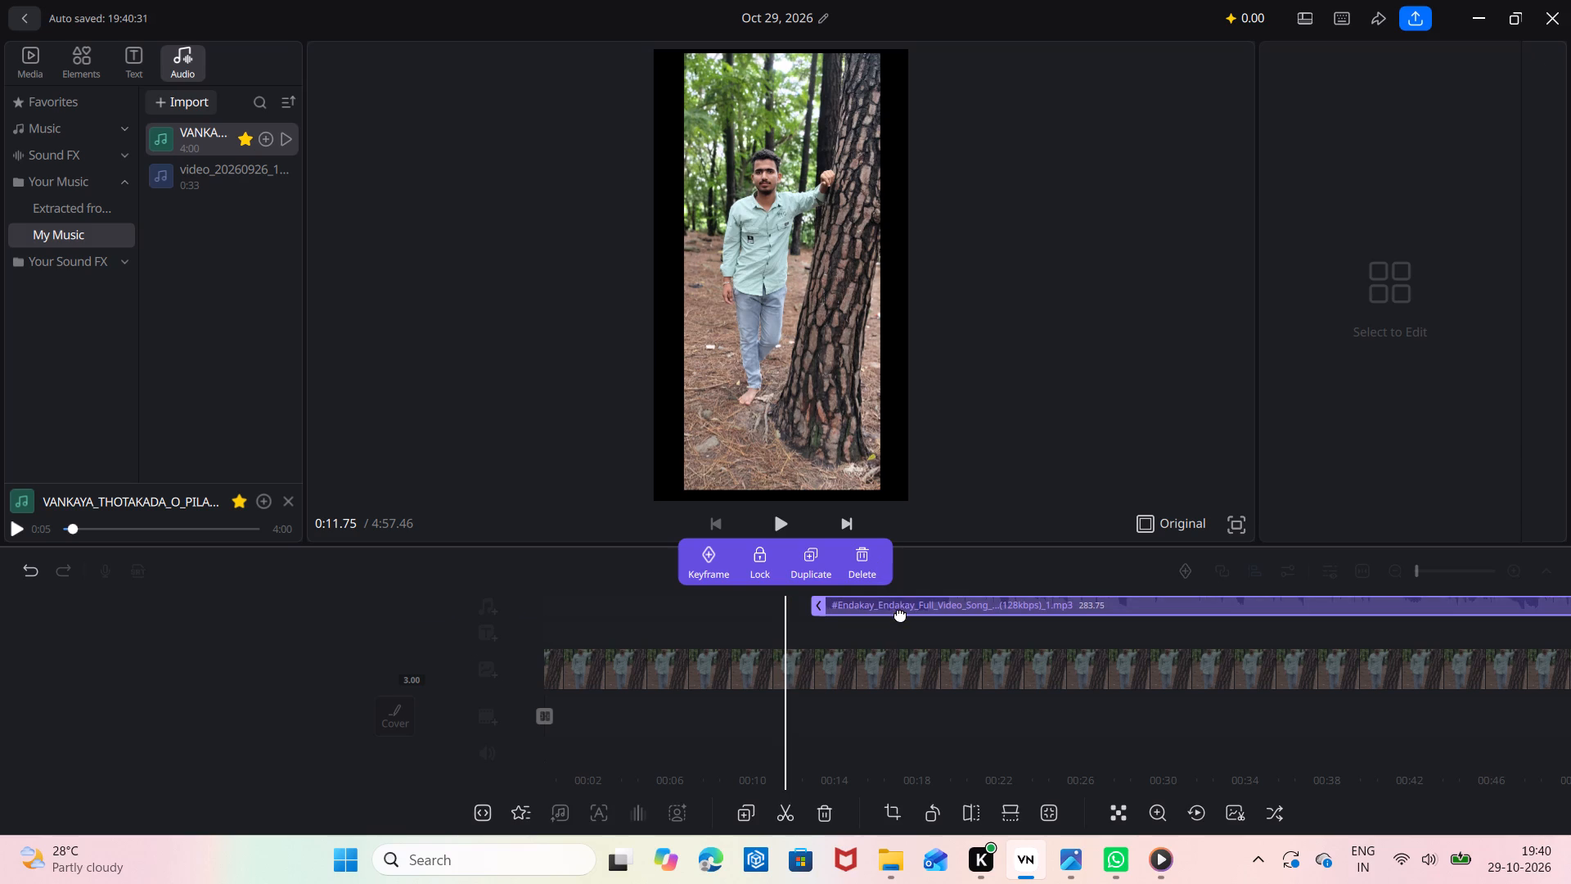
Preview the remaining song from its start, split it at about 0:18.2, and delete the short piece before the split.
drag(904, 652, 864, 664)
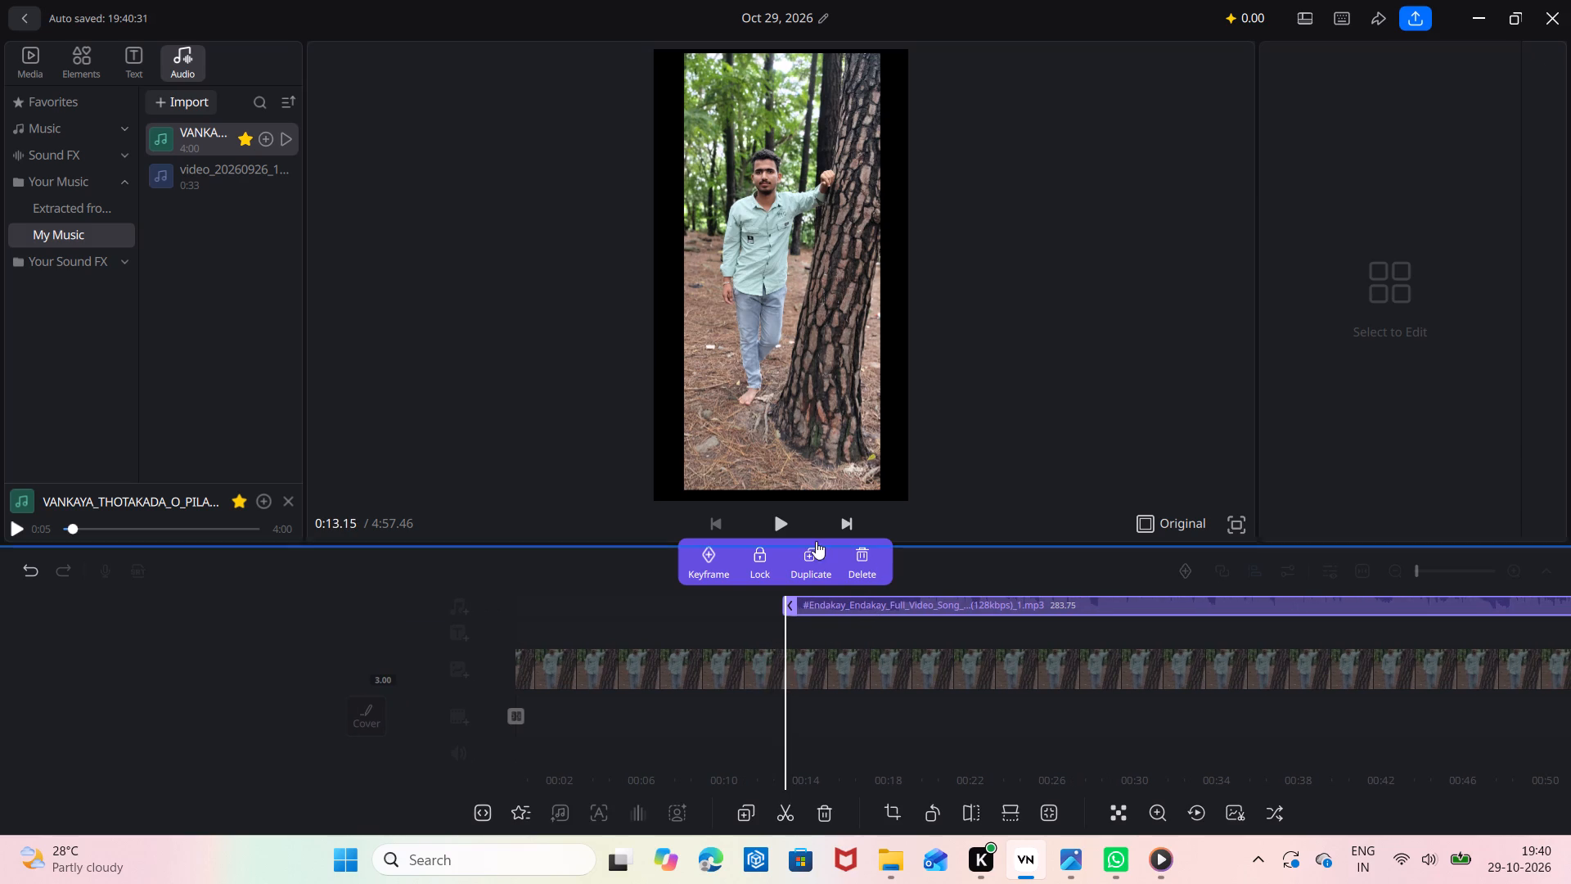
click(776, 527)
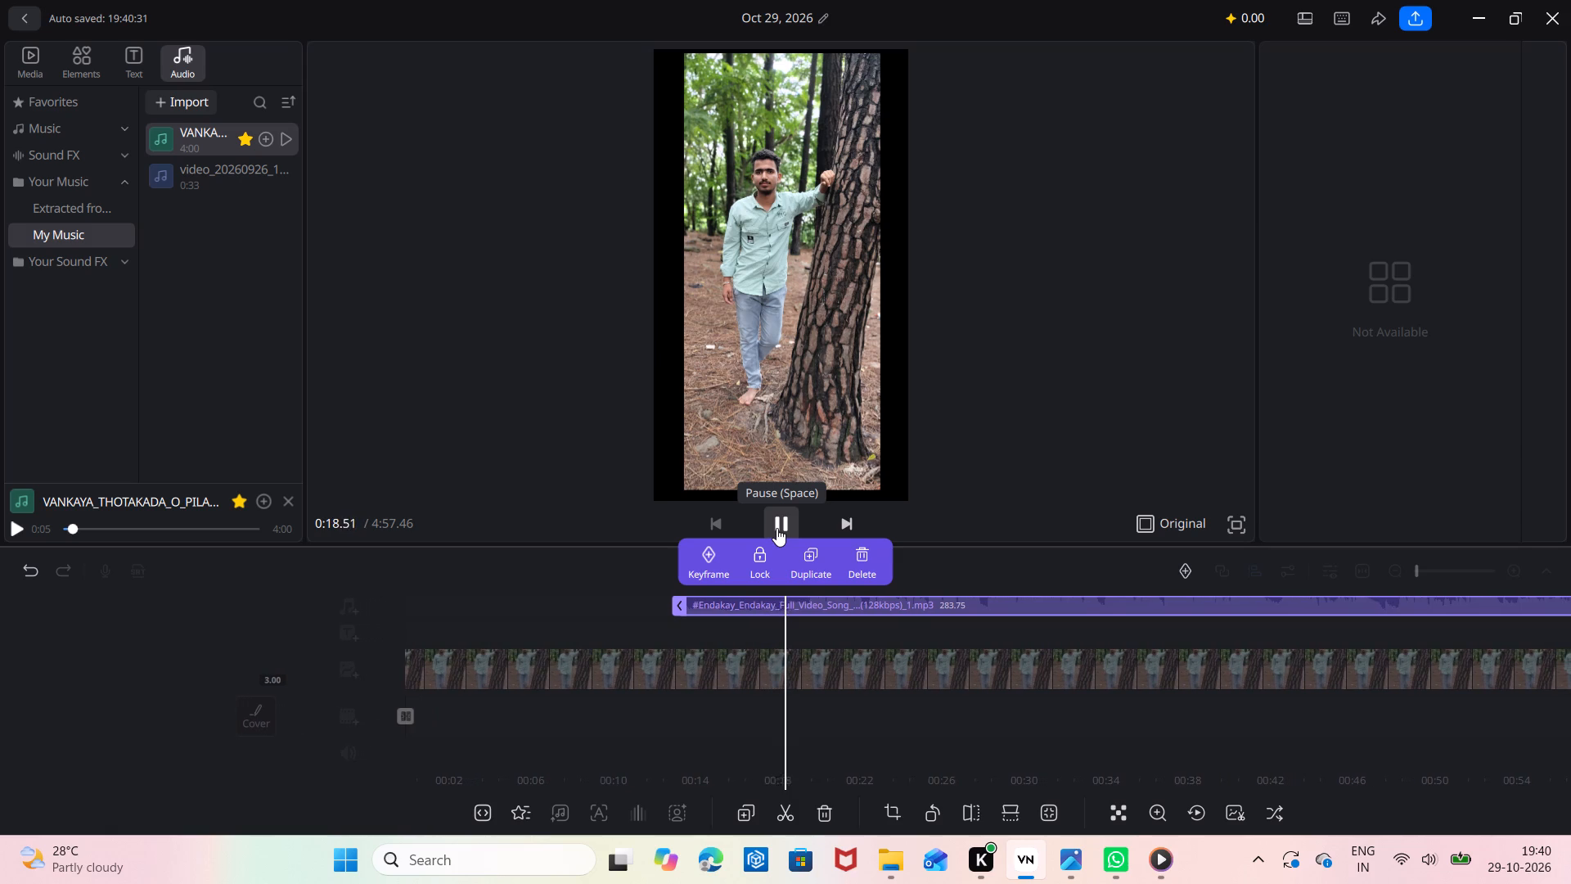
click(776, 528)
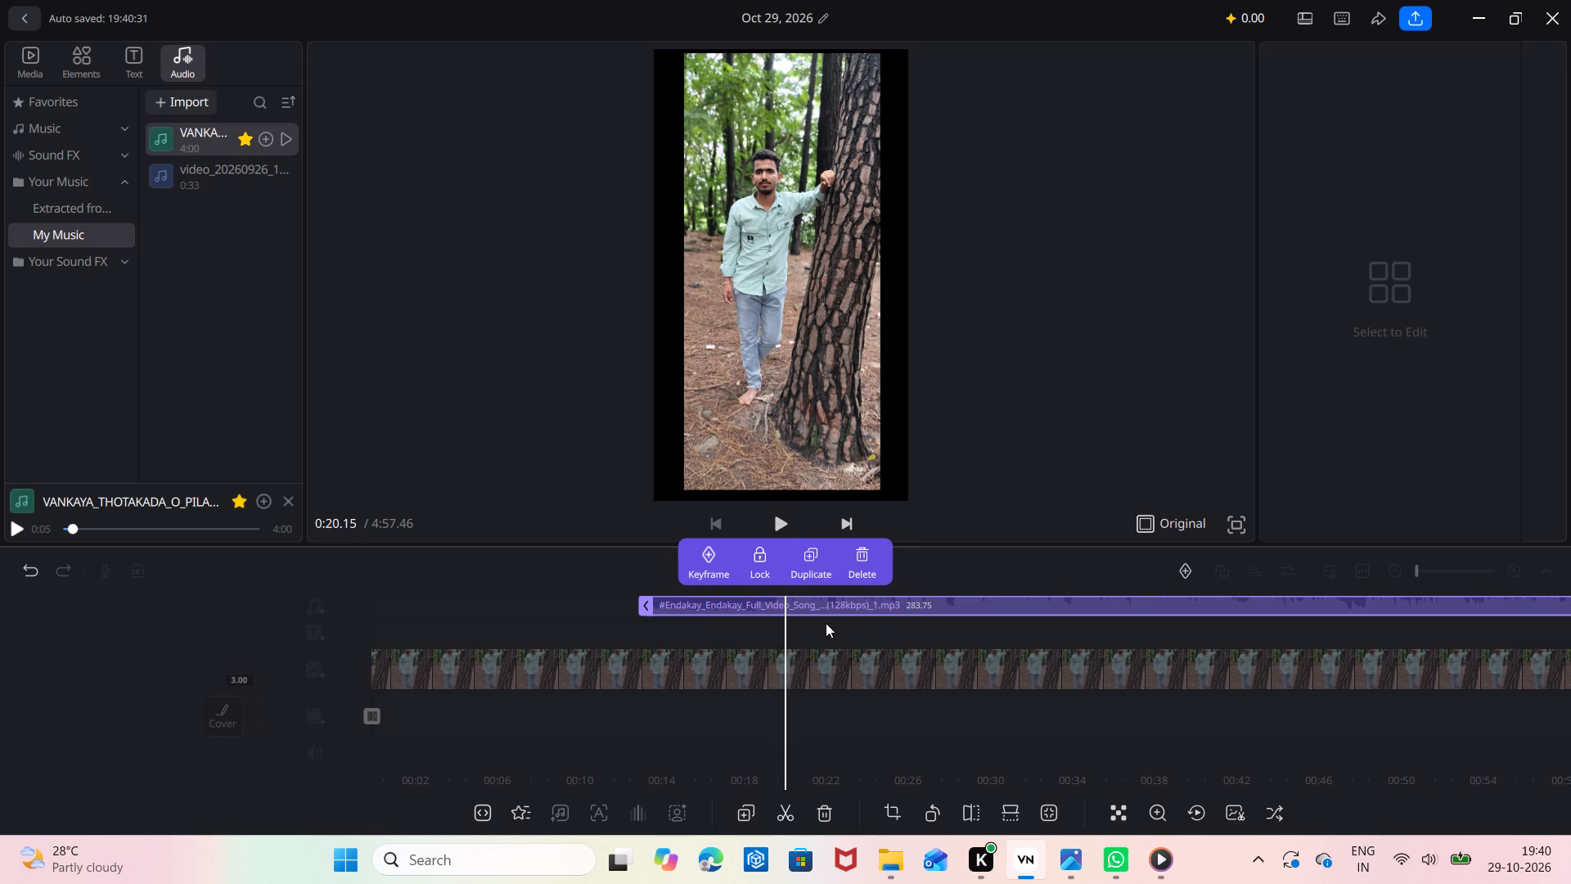
drag(827, 660, 885, 661)
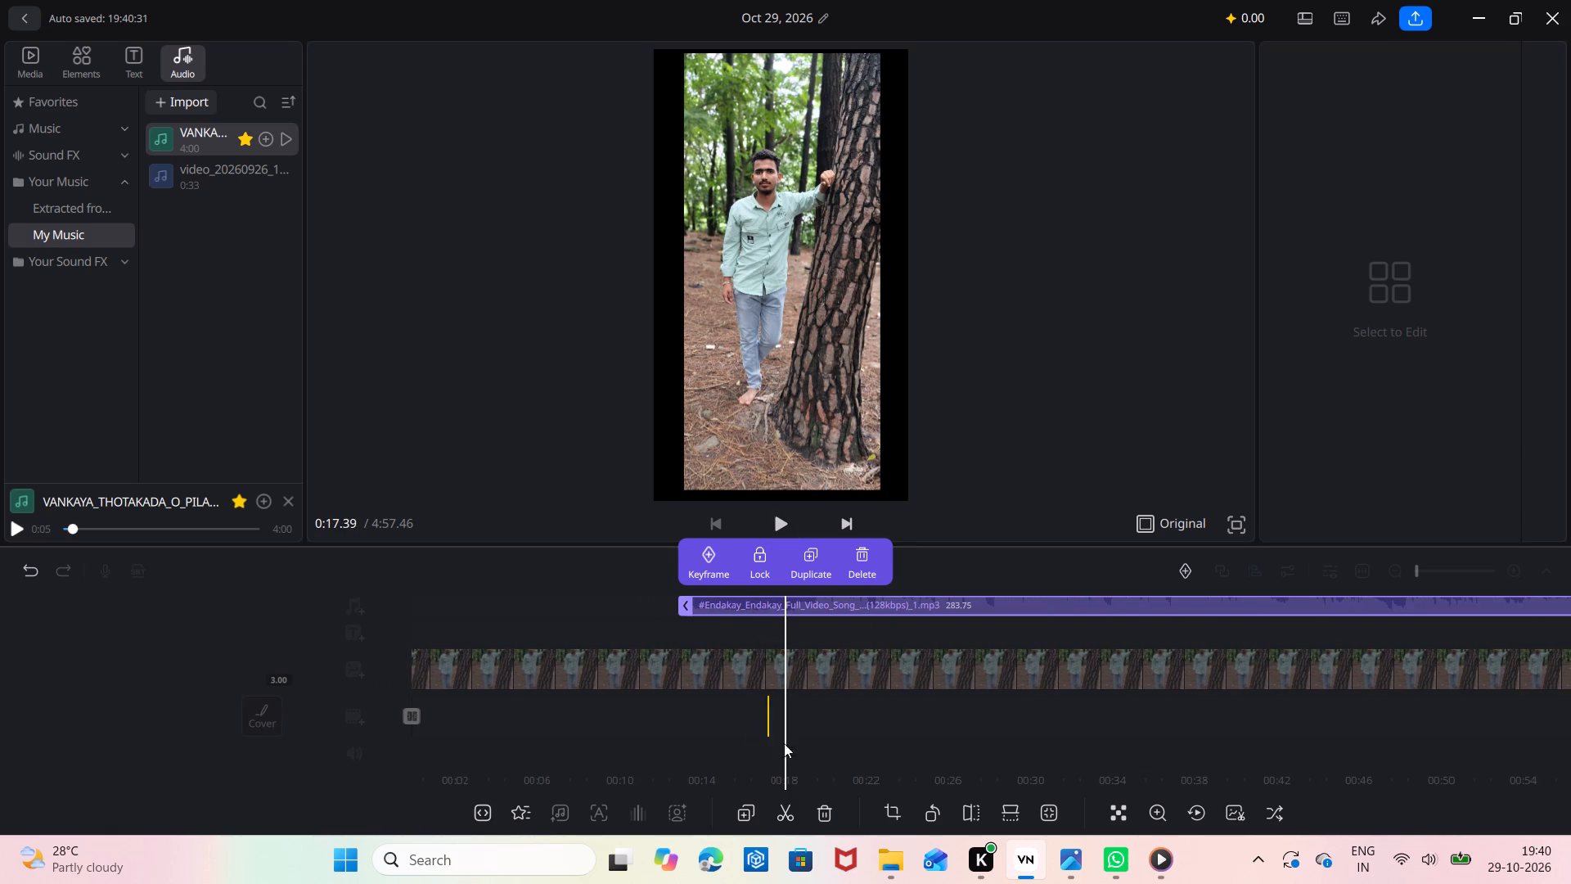
click(784, 808)
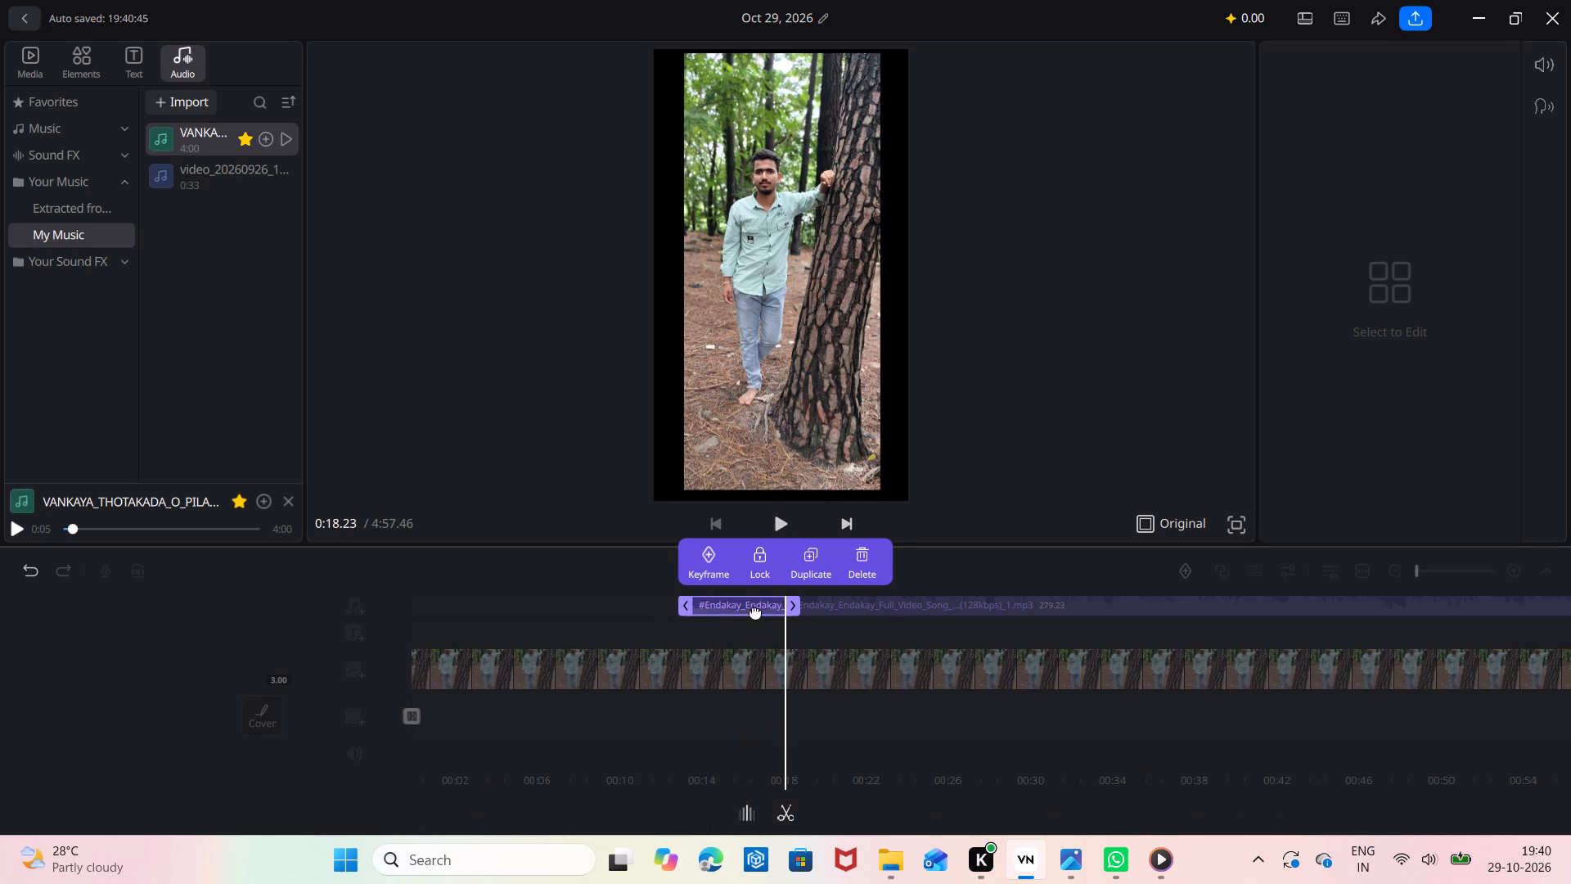
click(858, 547)
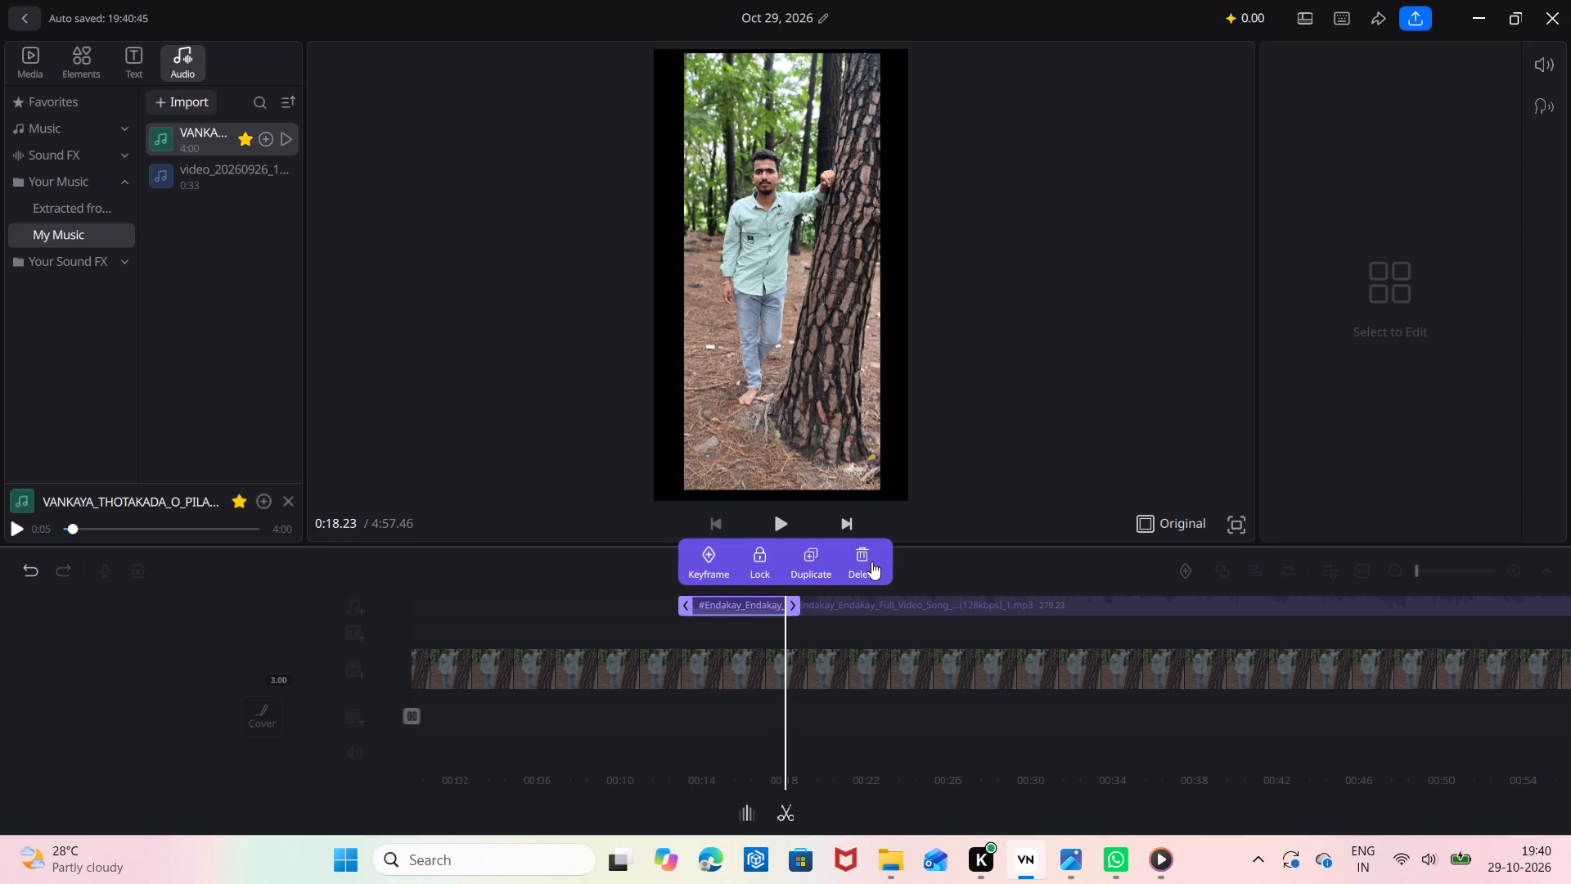
click(871, 562)
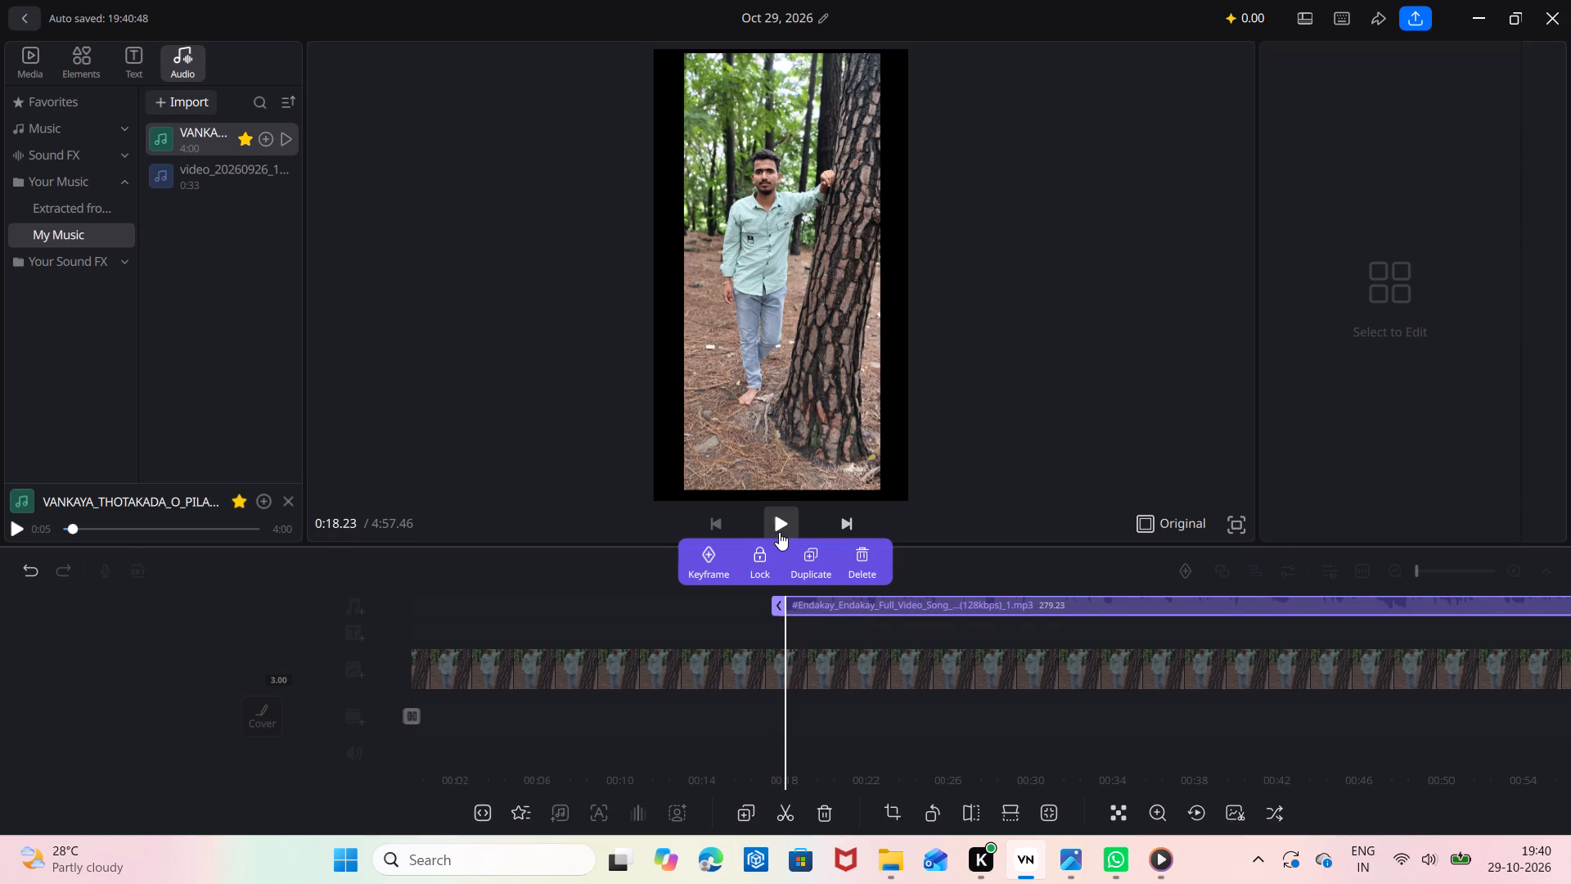
While the project plays, enlarge the tree photo overlay slightly until its bottom edge nearly reaches the frame's lower edge, and deselect it.
click(779, 532)
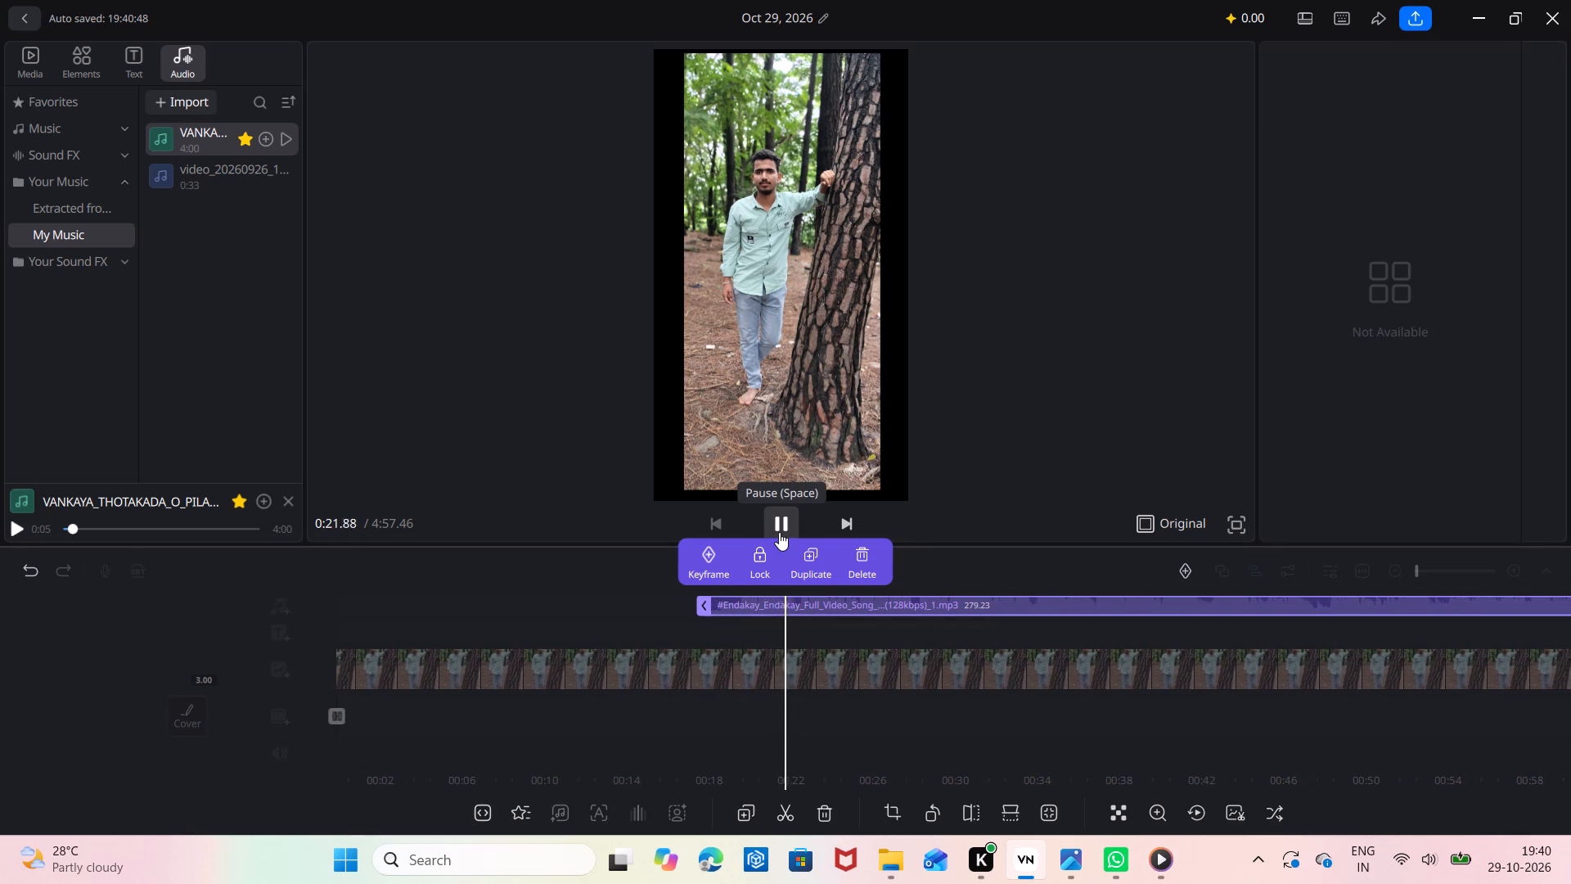
click(849, 468)
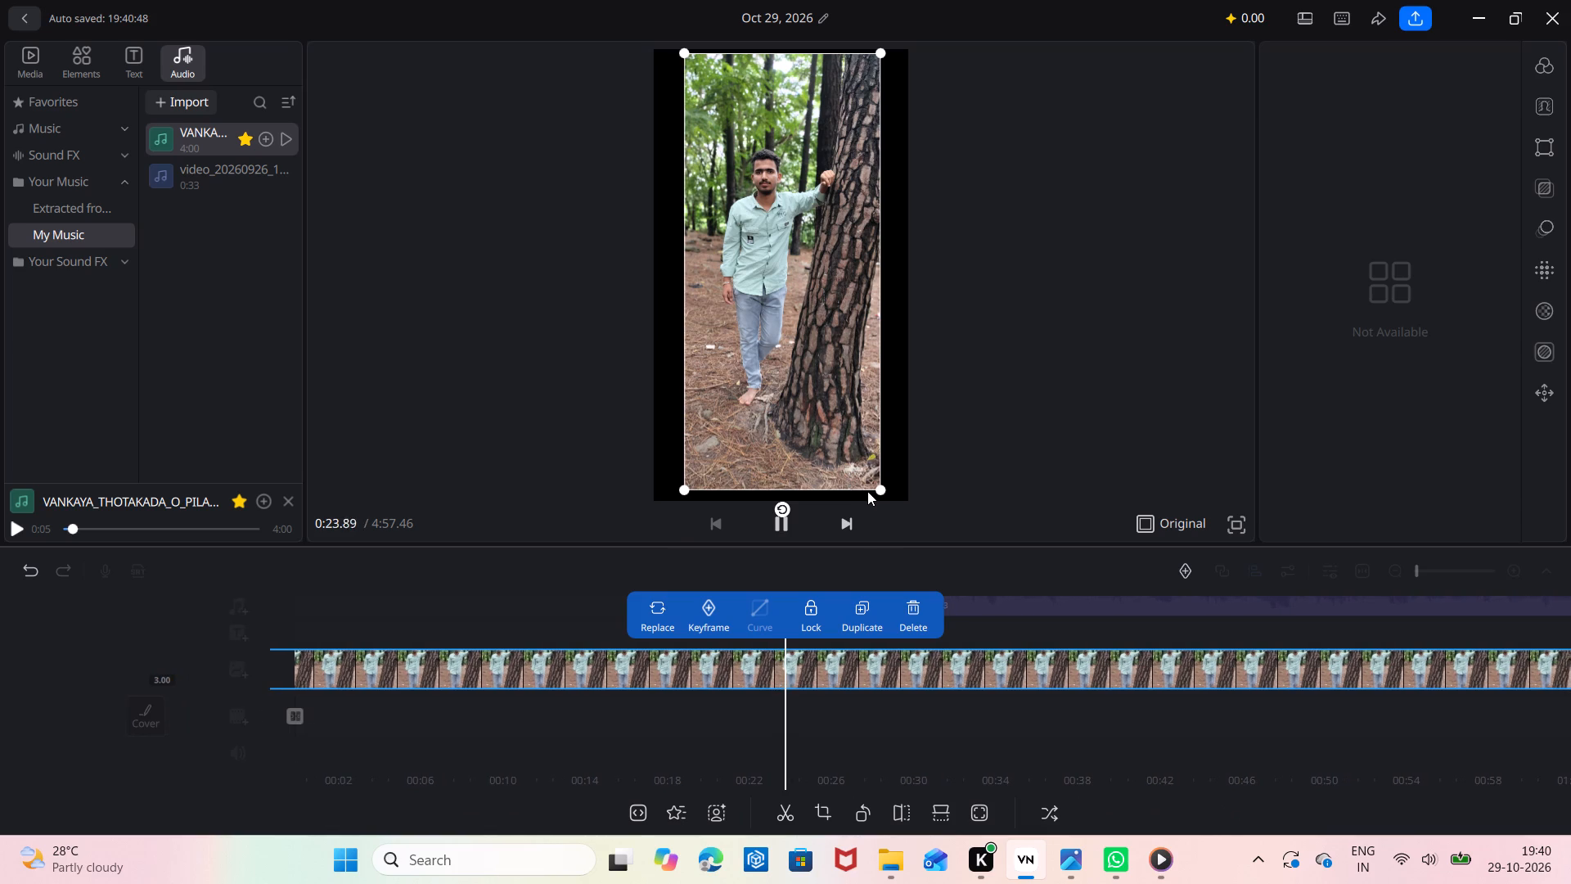
drag(876, 488, 885, 492)
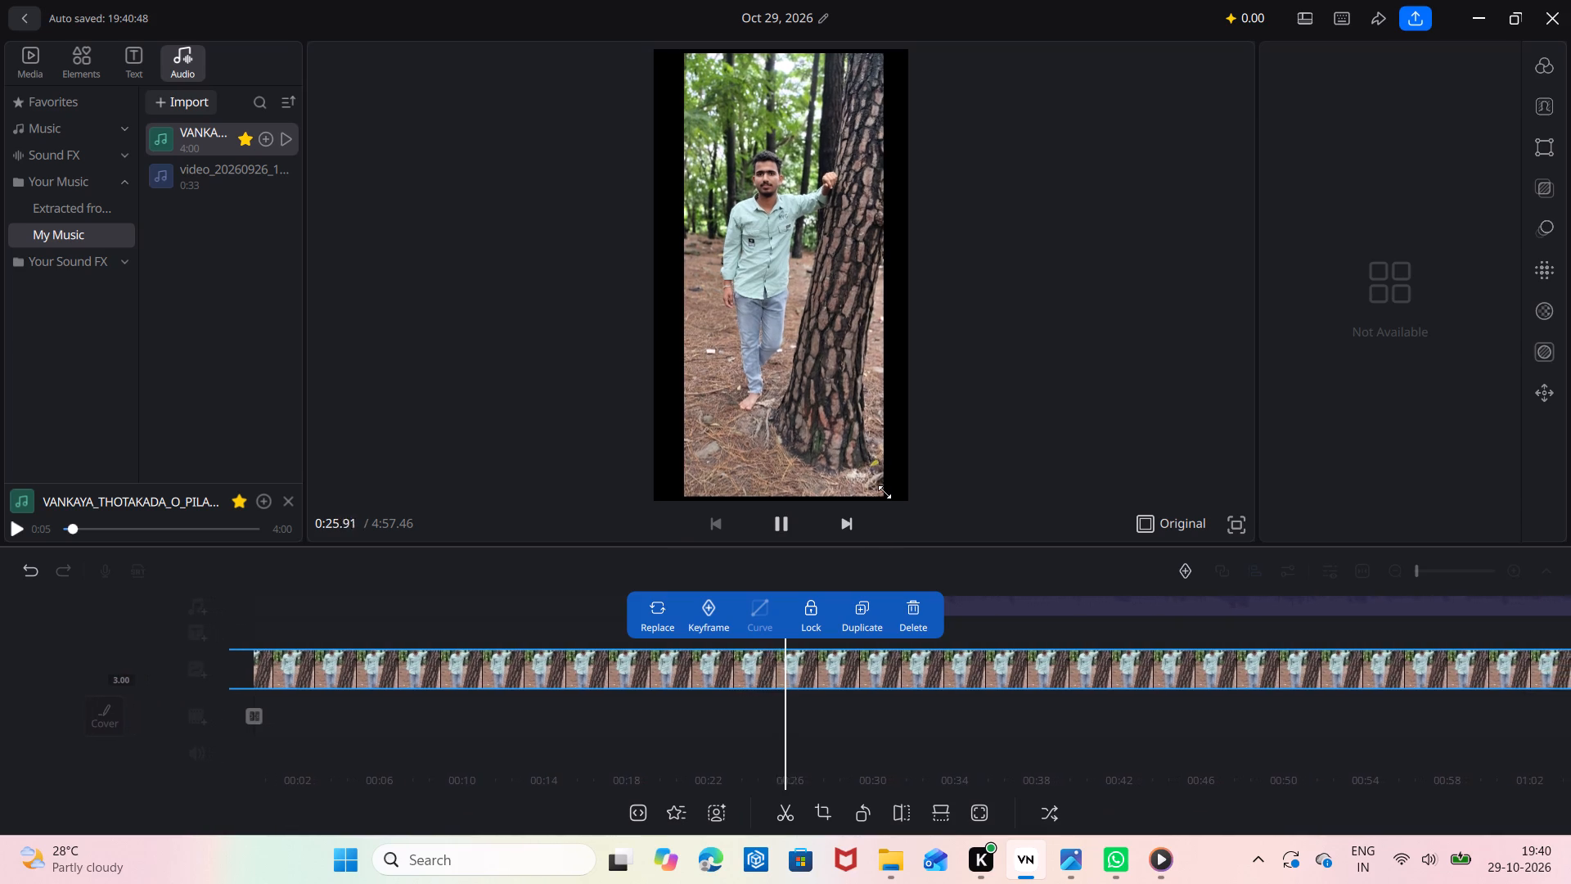
drag(885, 492, 891, 500)
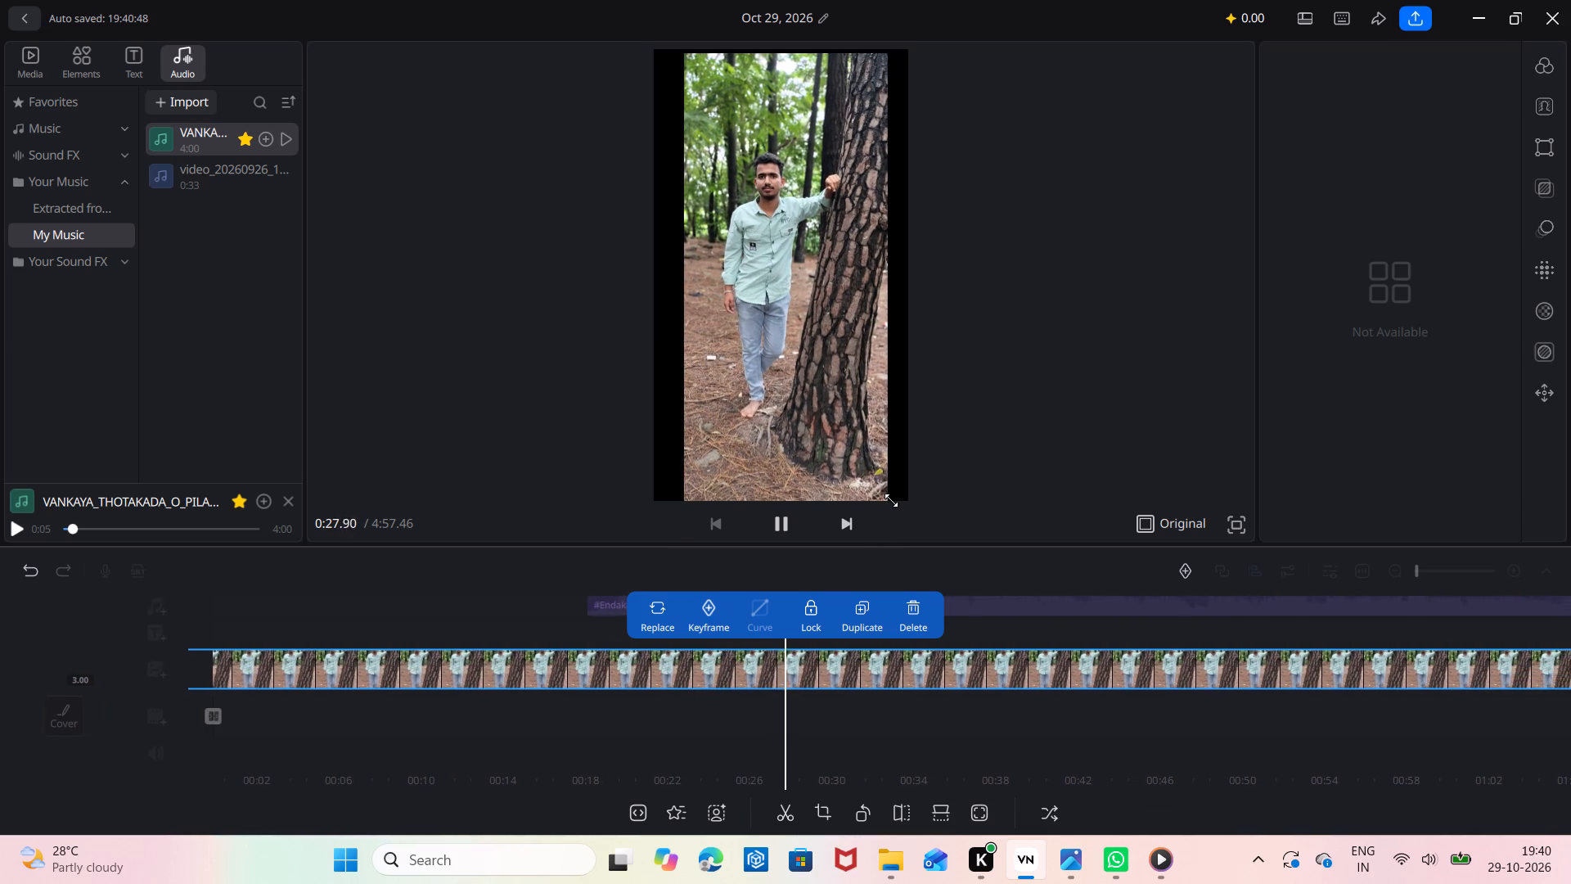
drag(891, 500, 889, 494)
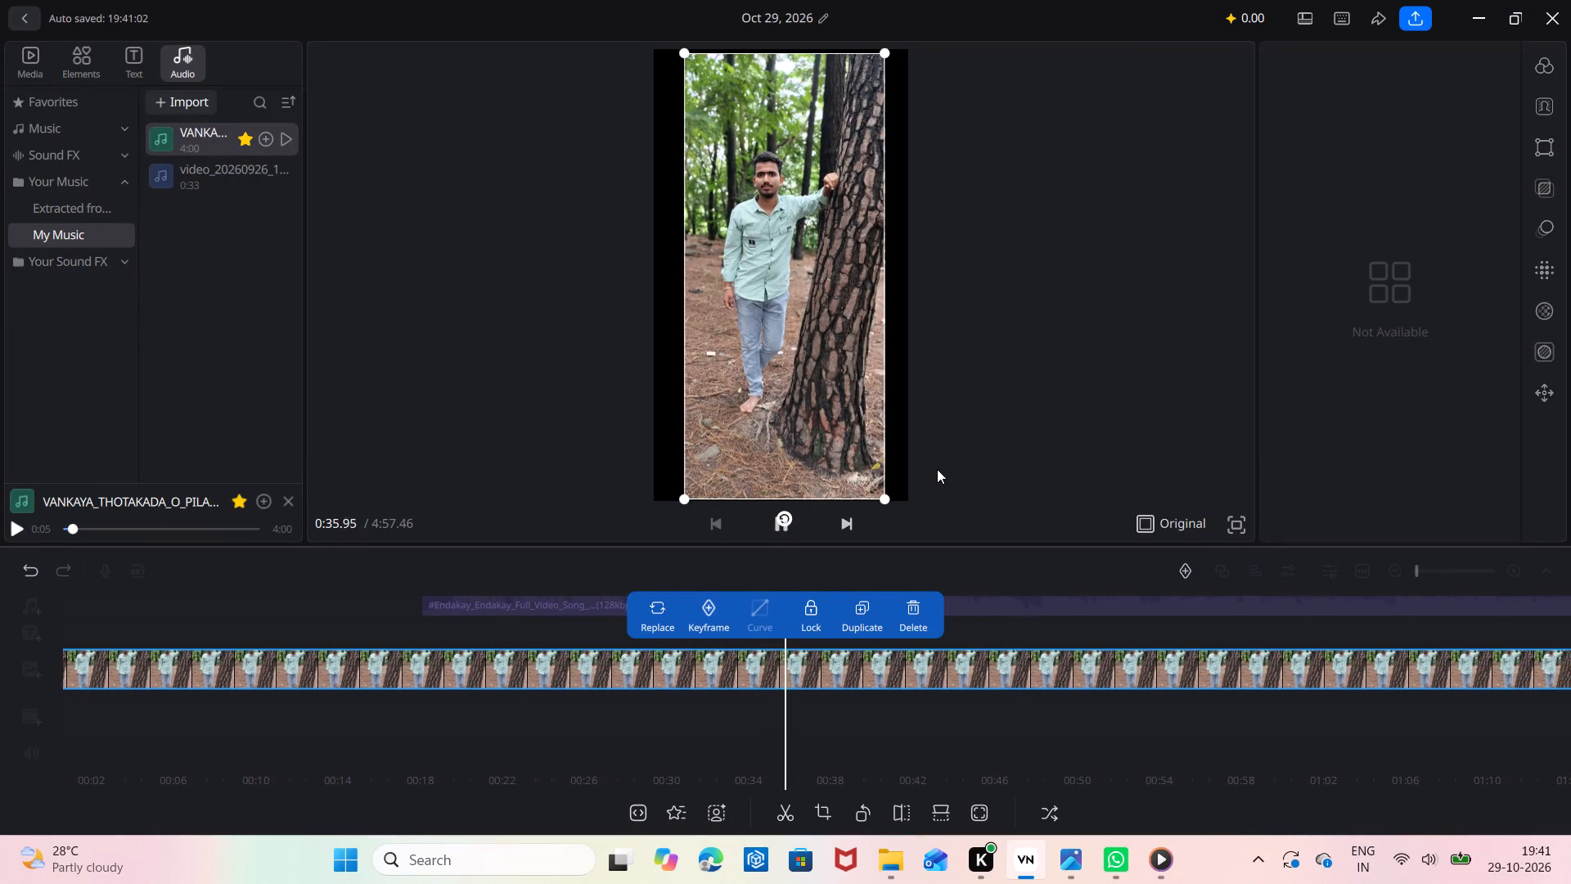
click(937, 469)
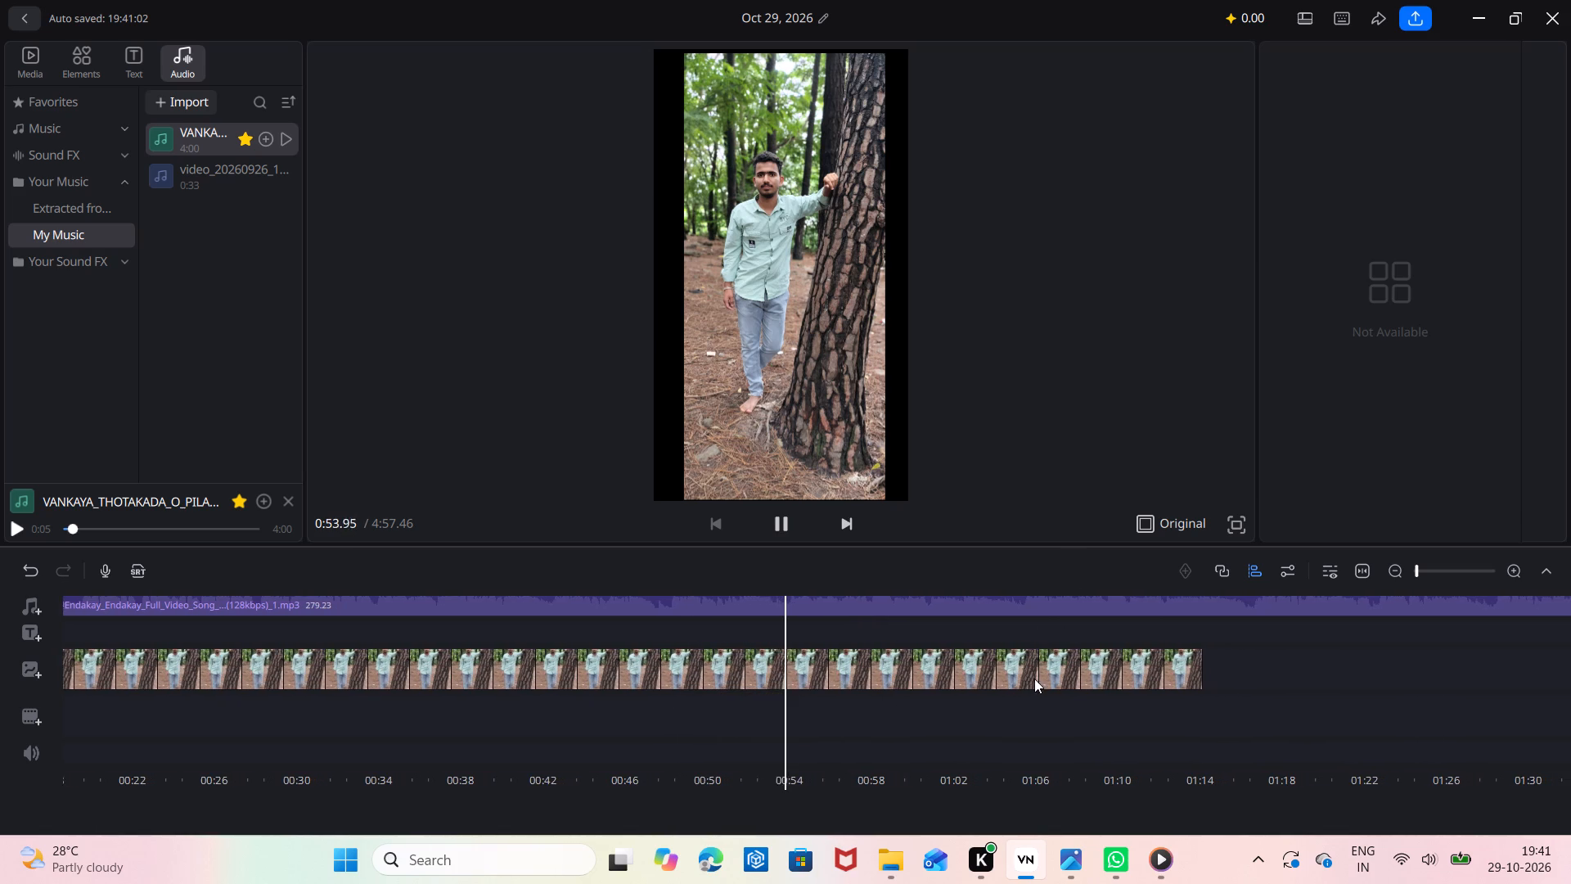
Extend the tree photo overlay's end on the timeline to about 1:37.6.
click(1177, 672)
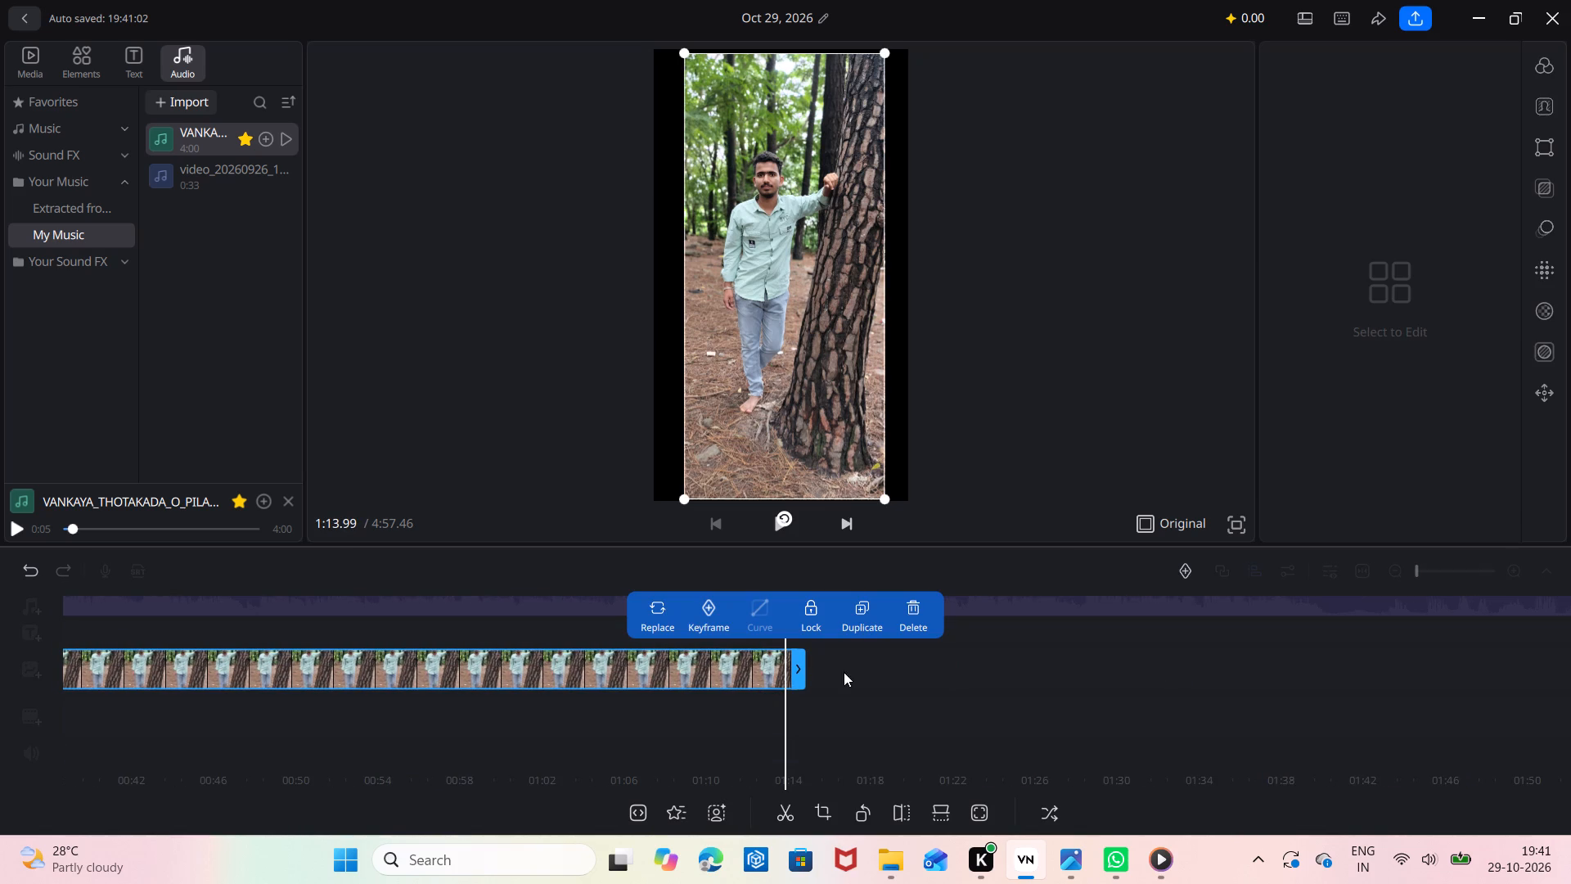
click(803, 674)
drag(803, 674, 1110, 674)
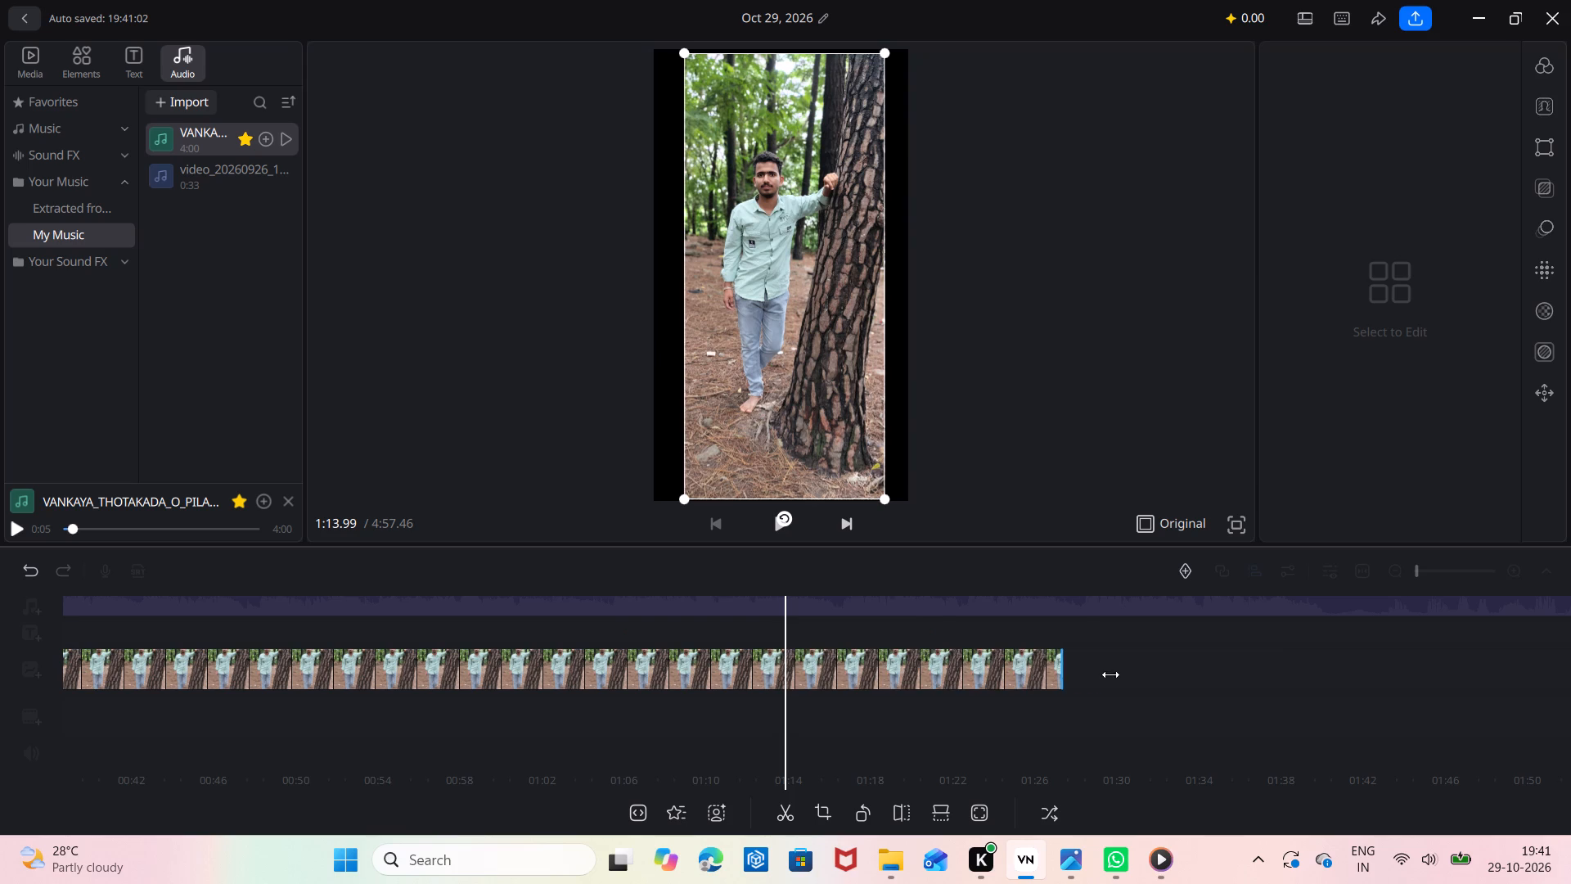
drag(1110, 674, 1281, 678)
Play to past the photo's end, split the song at about 1:37.4 near that end, and delete the remainder.
click(772, 520)
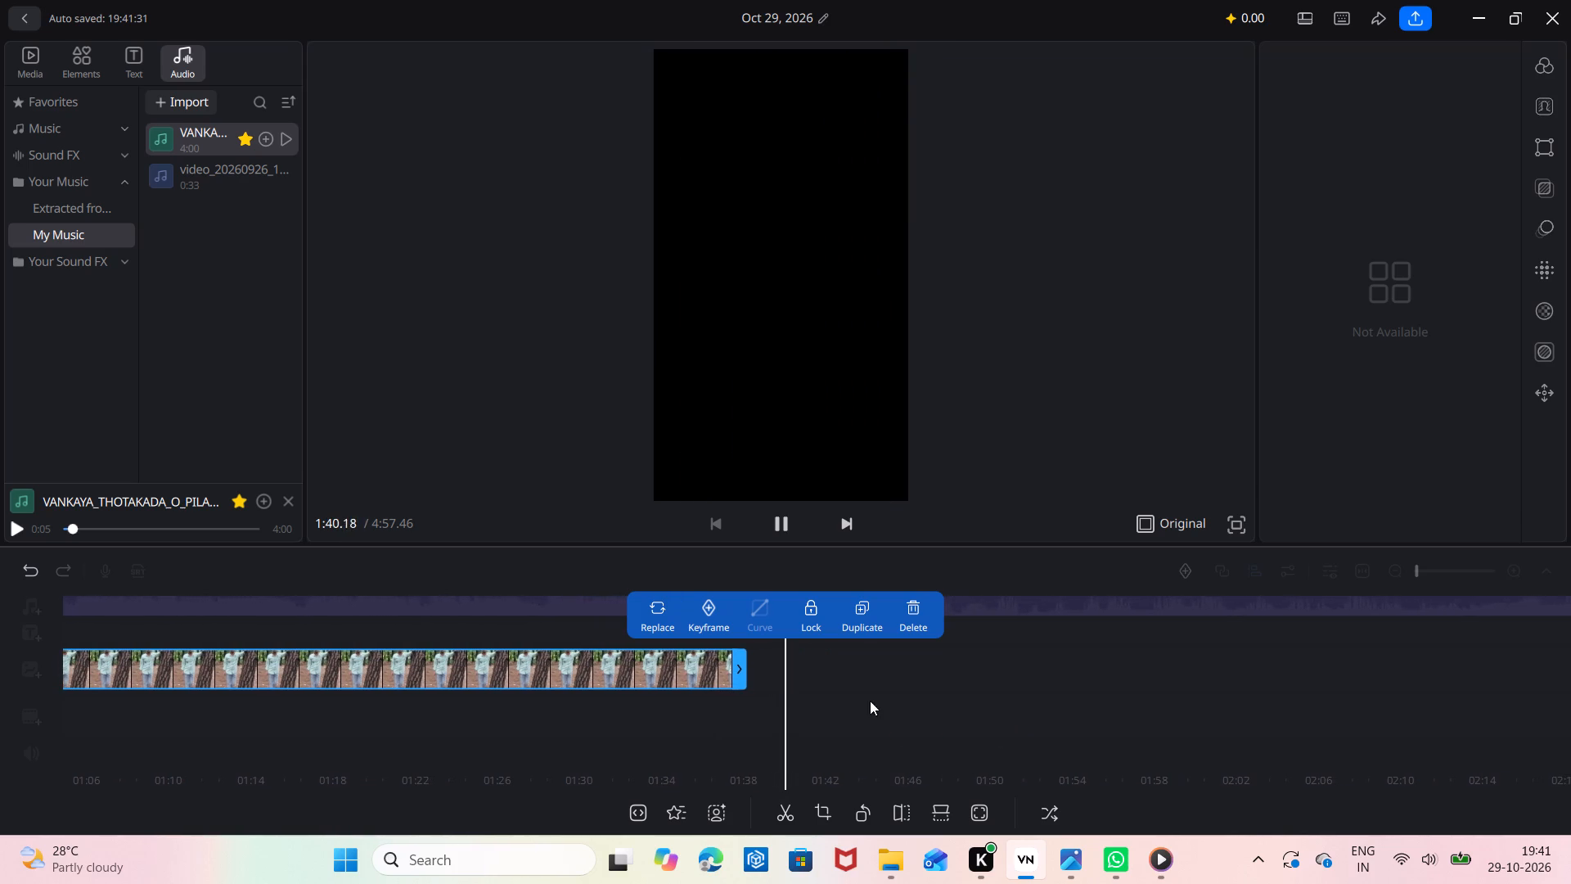
drag(894, 719, 993, 718)
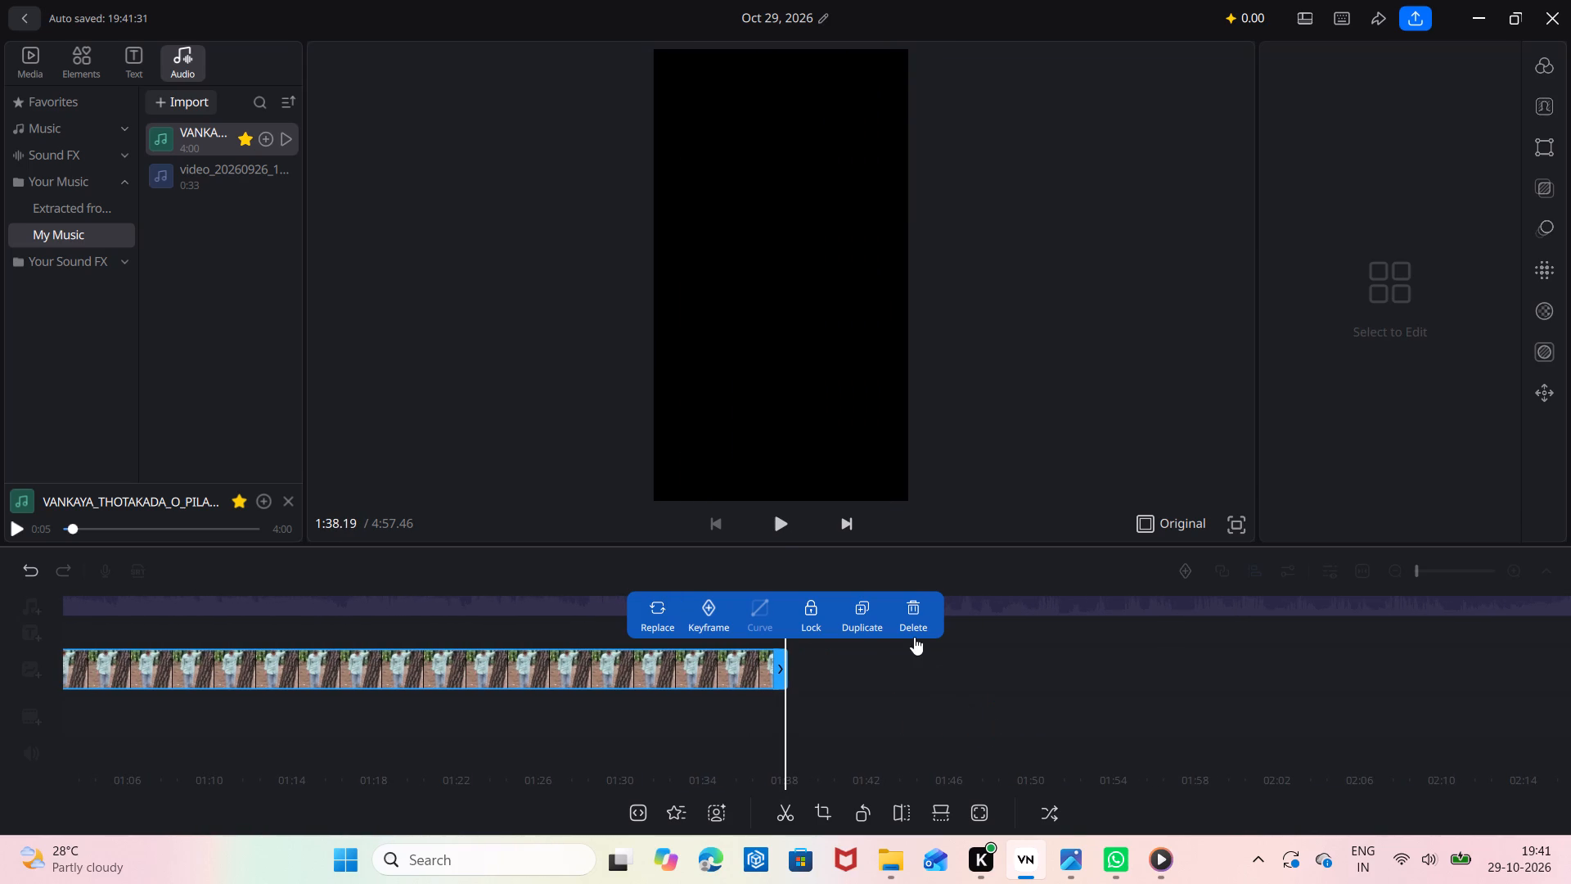
click(996, 665)
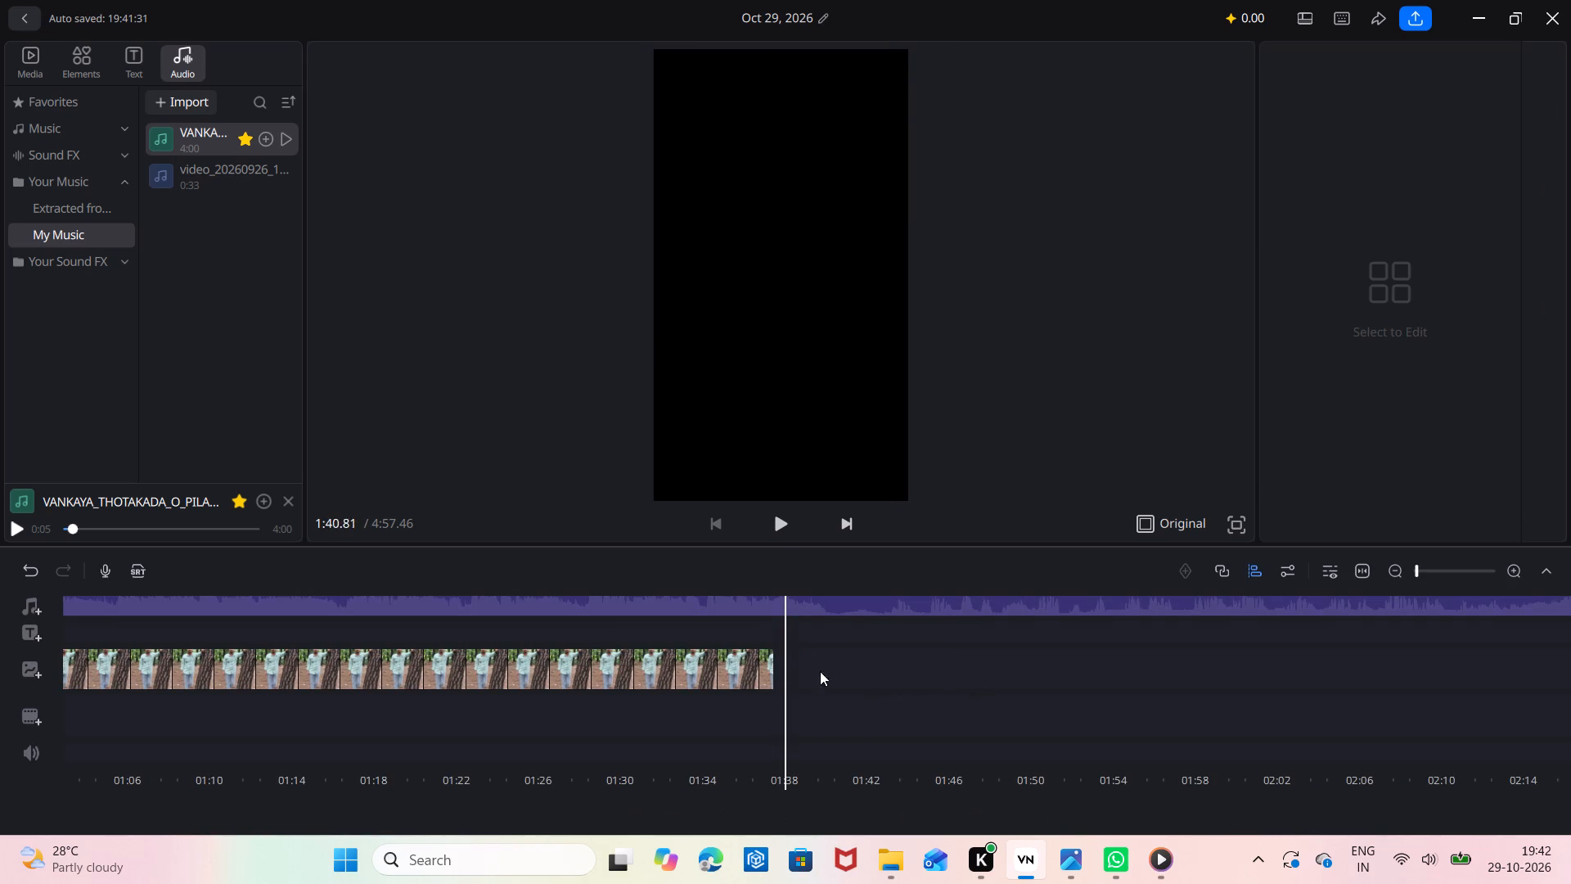
click(804, 606)
drag(888, 658, 898, 658)
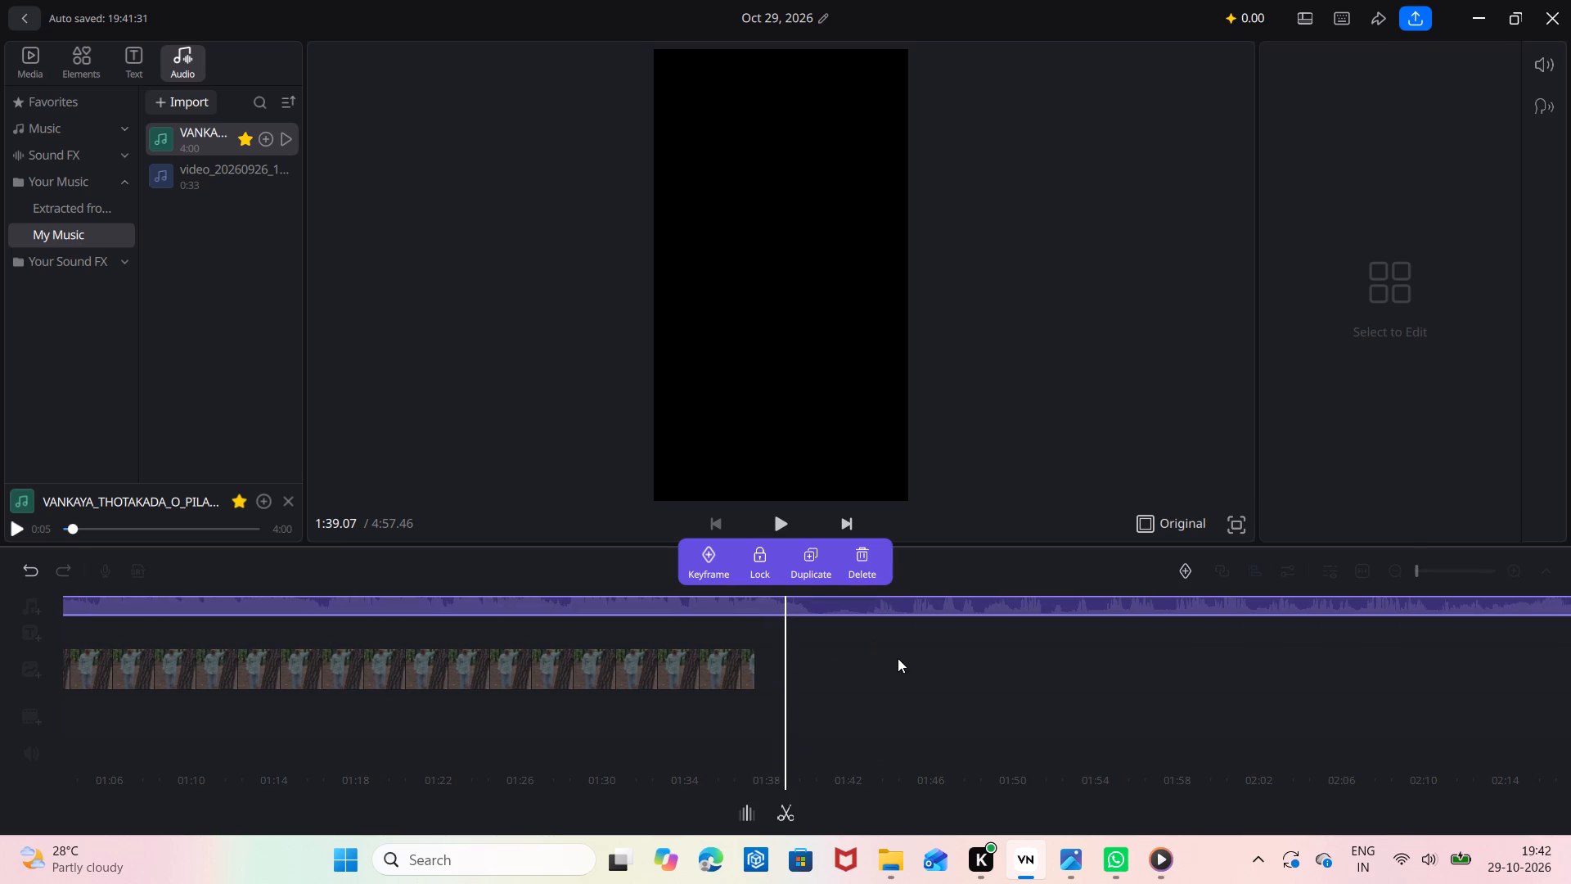
drag(898, 658, 940, 661)
click(785, 812)
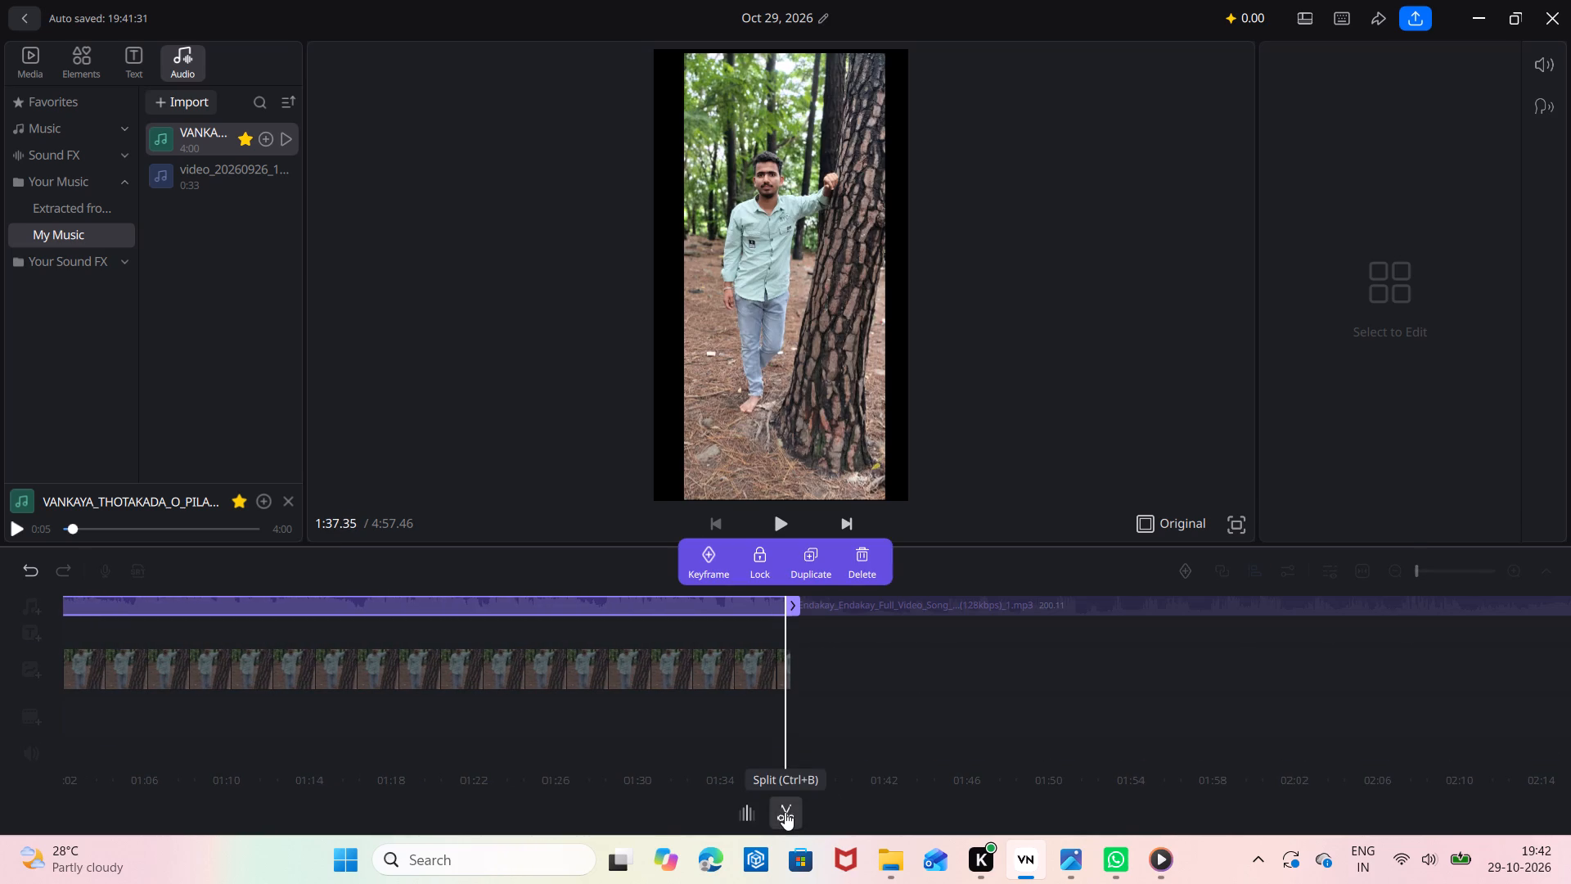
click(960, 597)
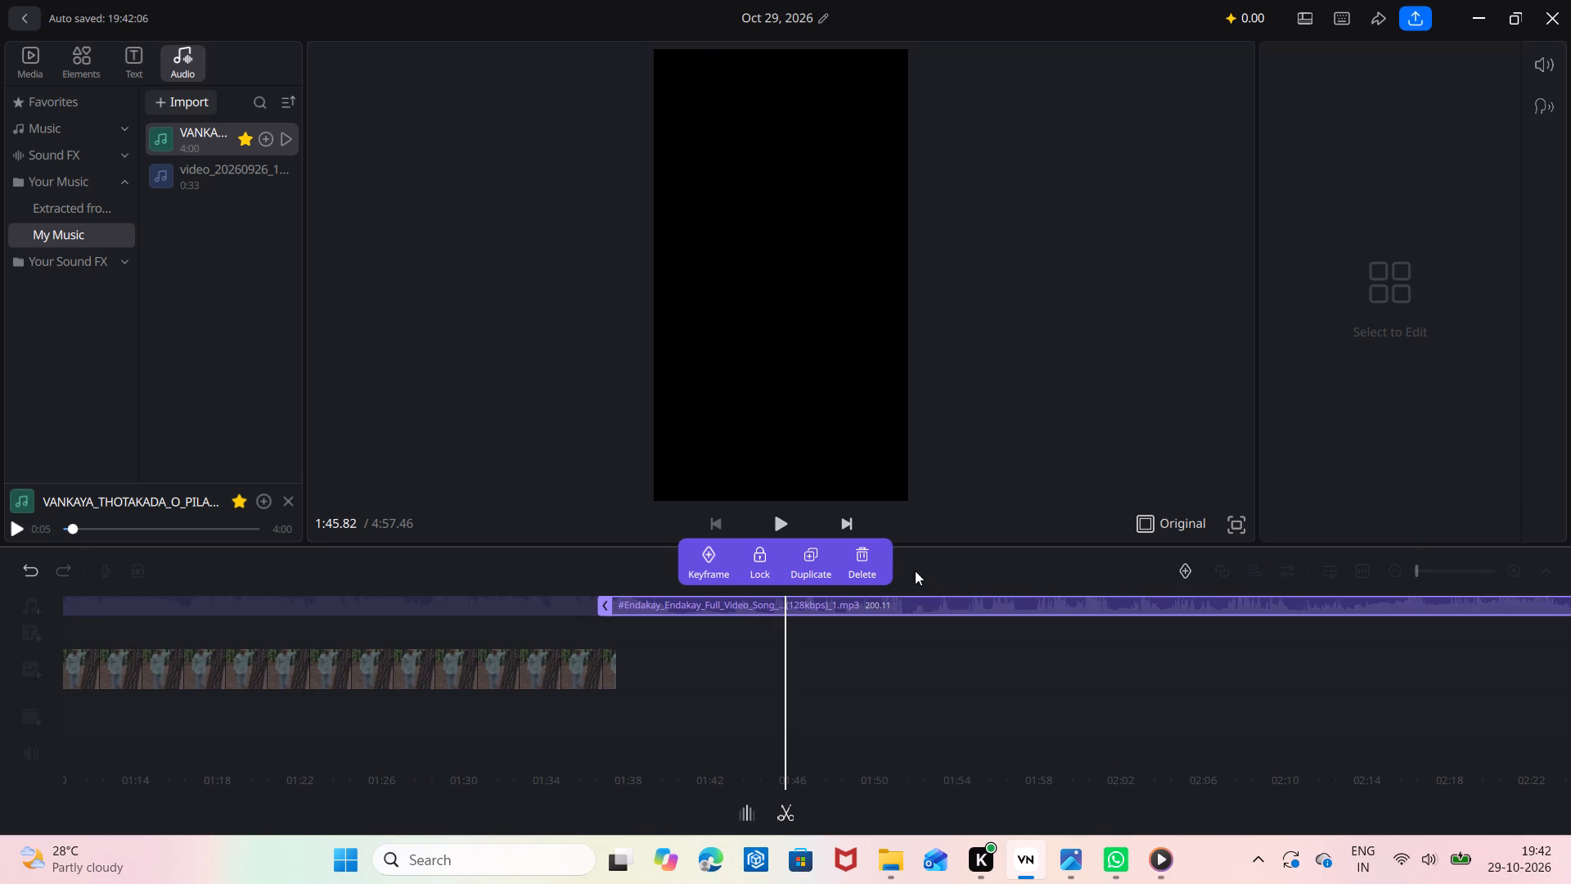
click(869, 561)
Move the tree photo overlay later on the timeline so it starts at about 0:17, and deselect it.
drag(898, 645, 1570, 674)
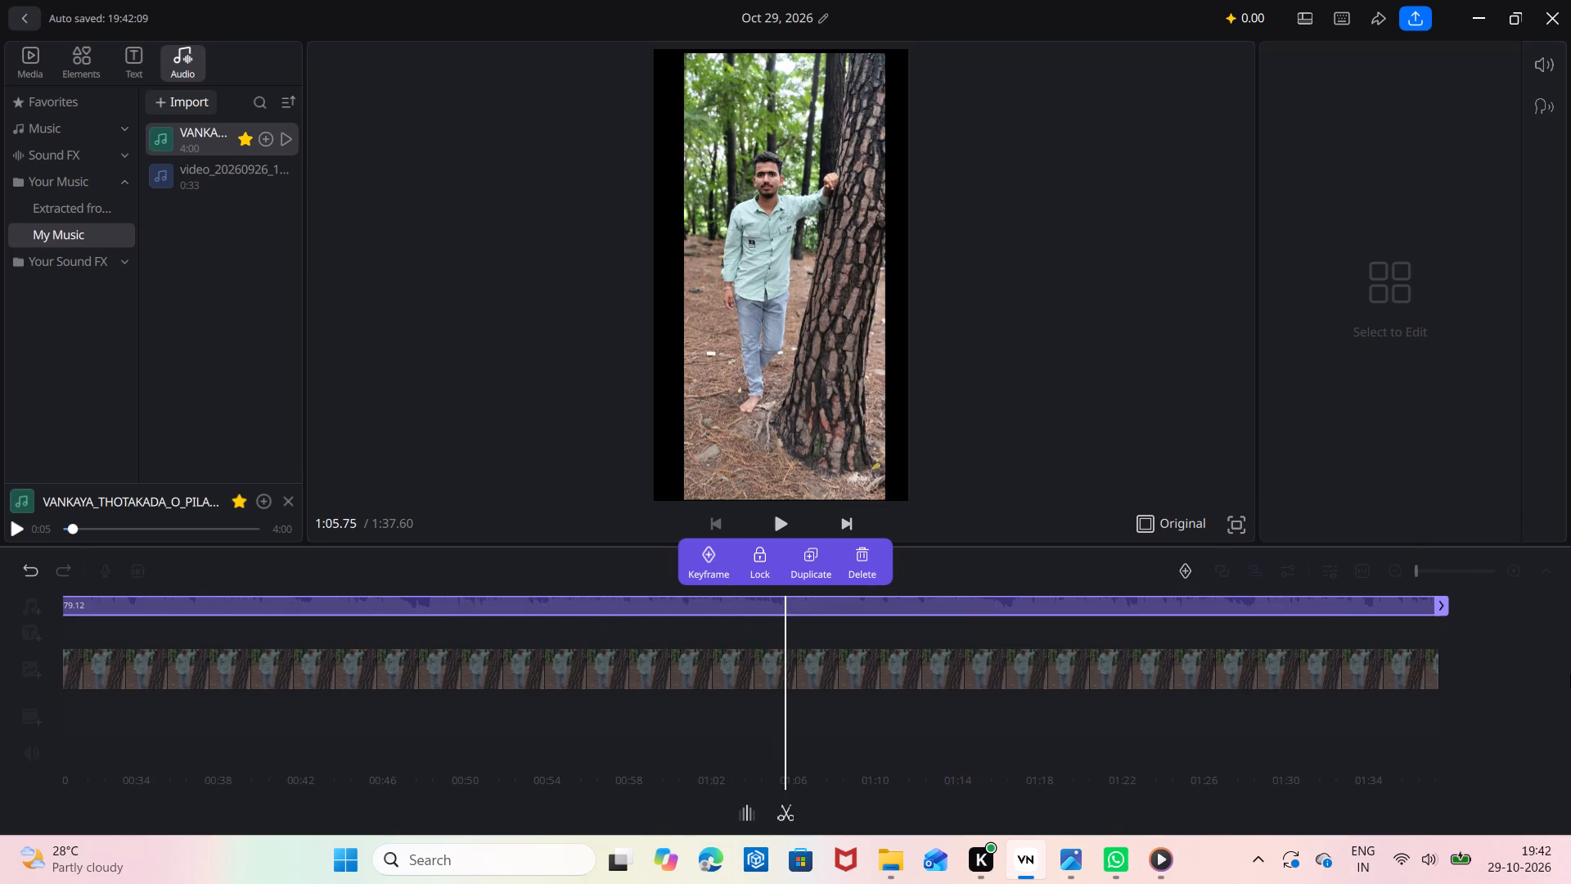
drag(1570, 674, 1570, 676)
drag(846, 702, 1570, 705)
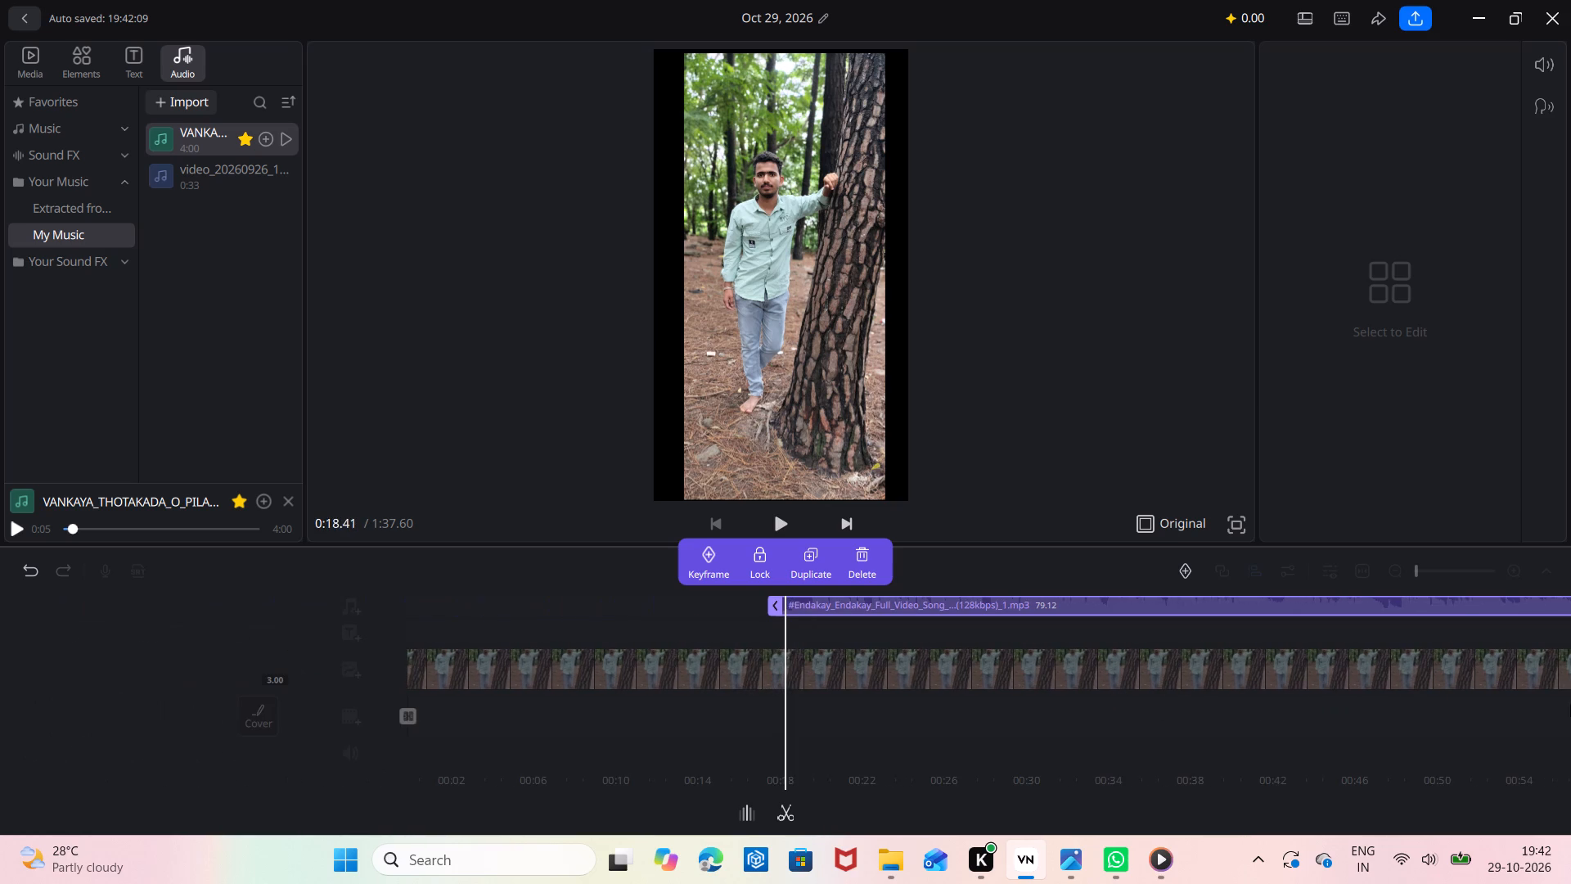
drag(1570, 705, 1570, 703)
click(818, 684)
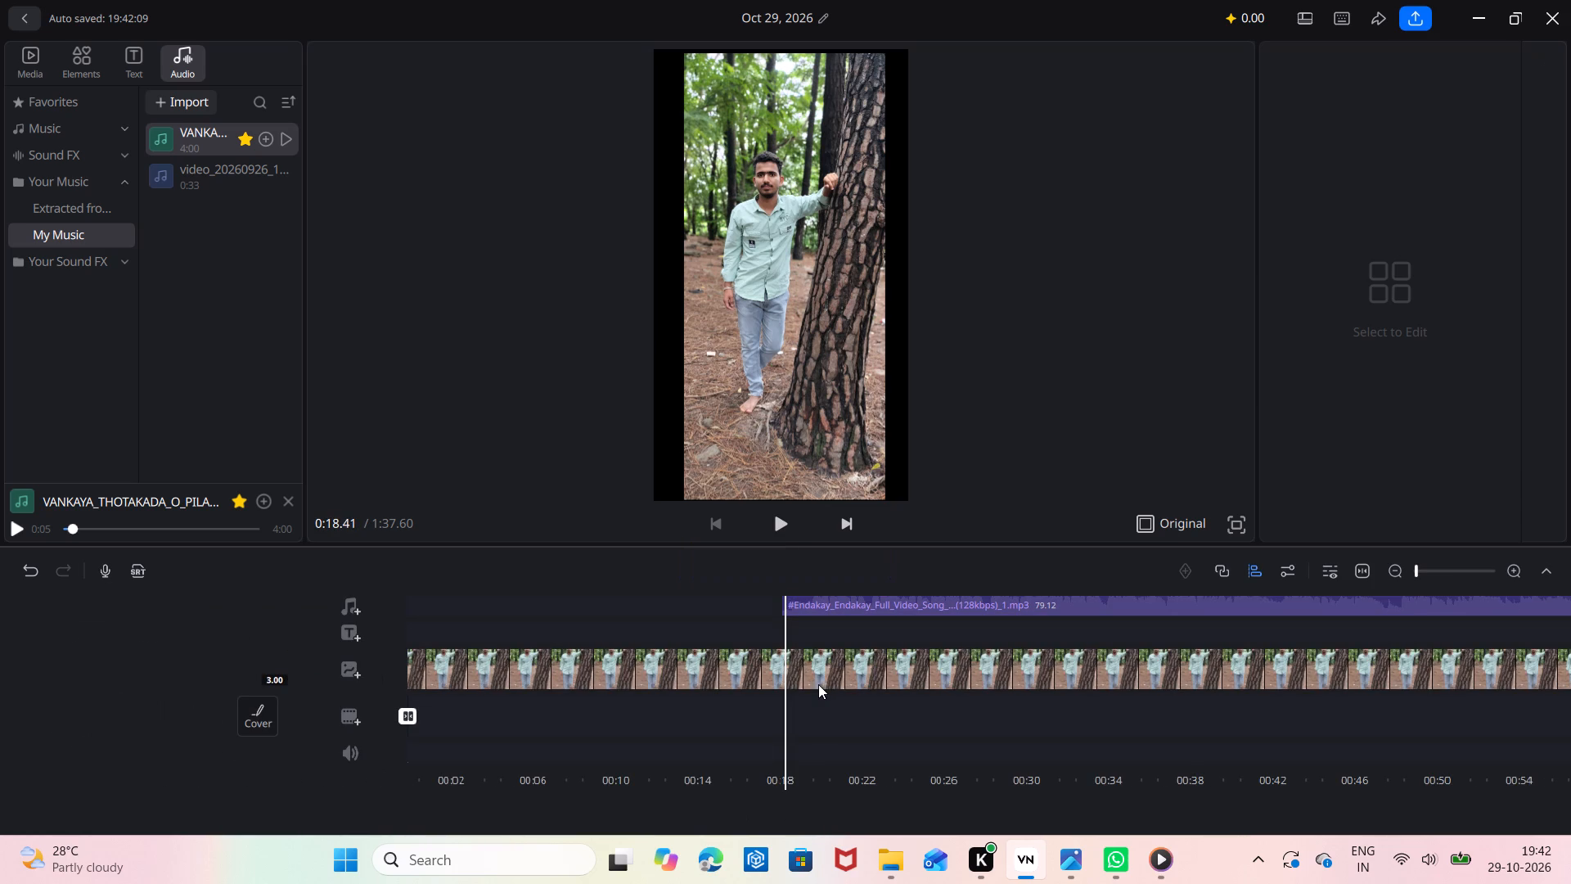
click(568, 674)
drag(623, 689, 689, 689)
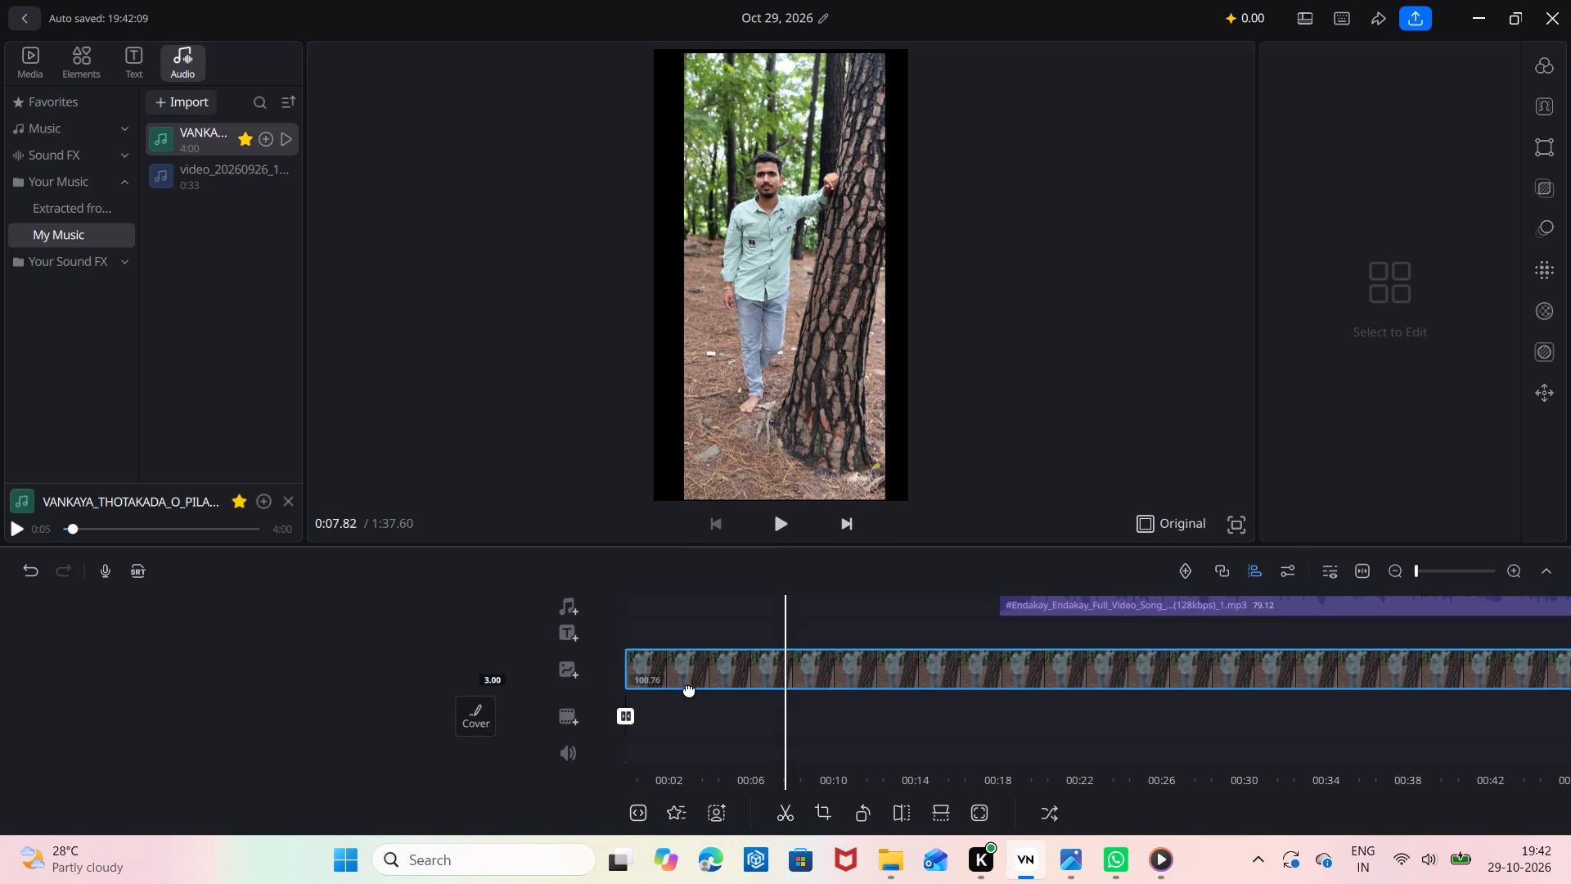
drag(689, 689, 1038, 680)
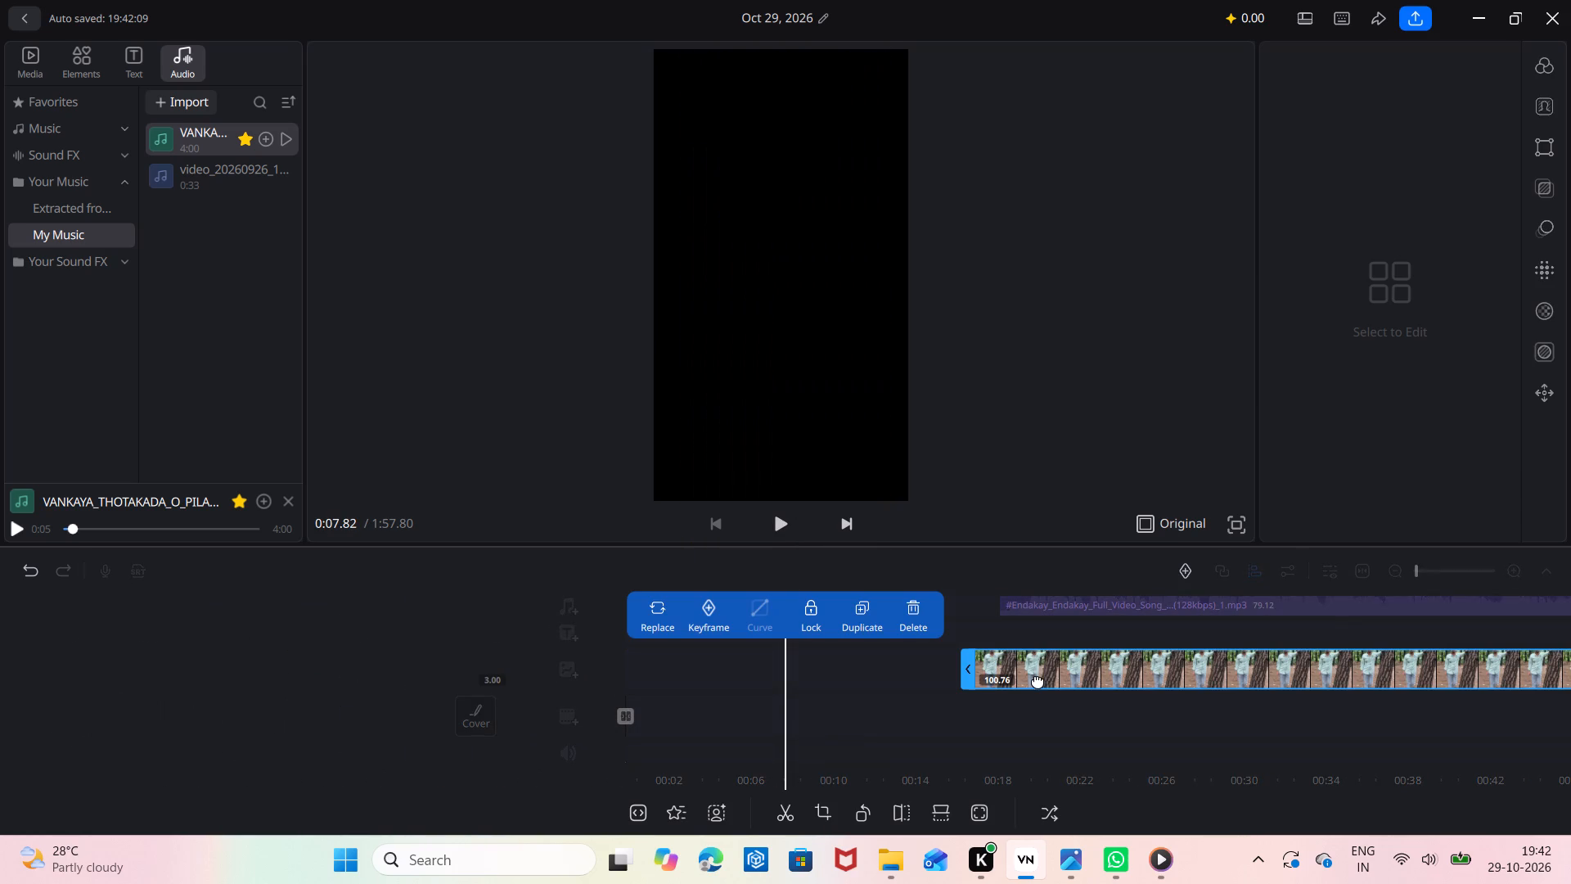
click(1066, 725)
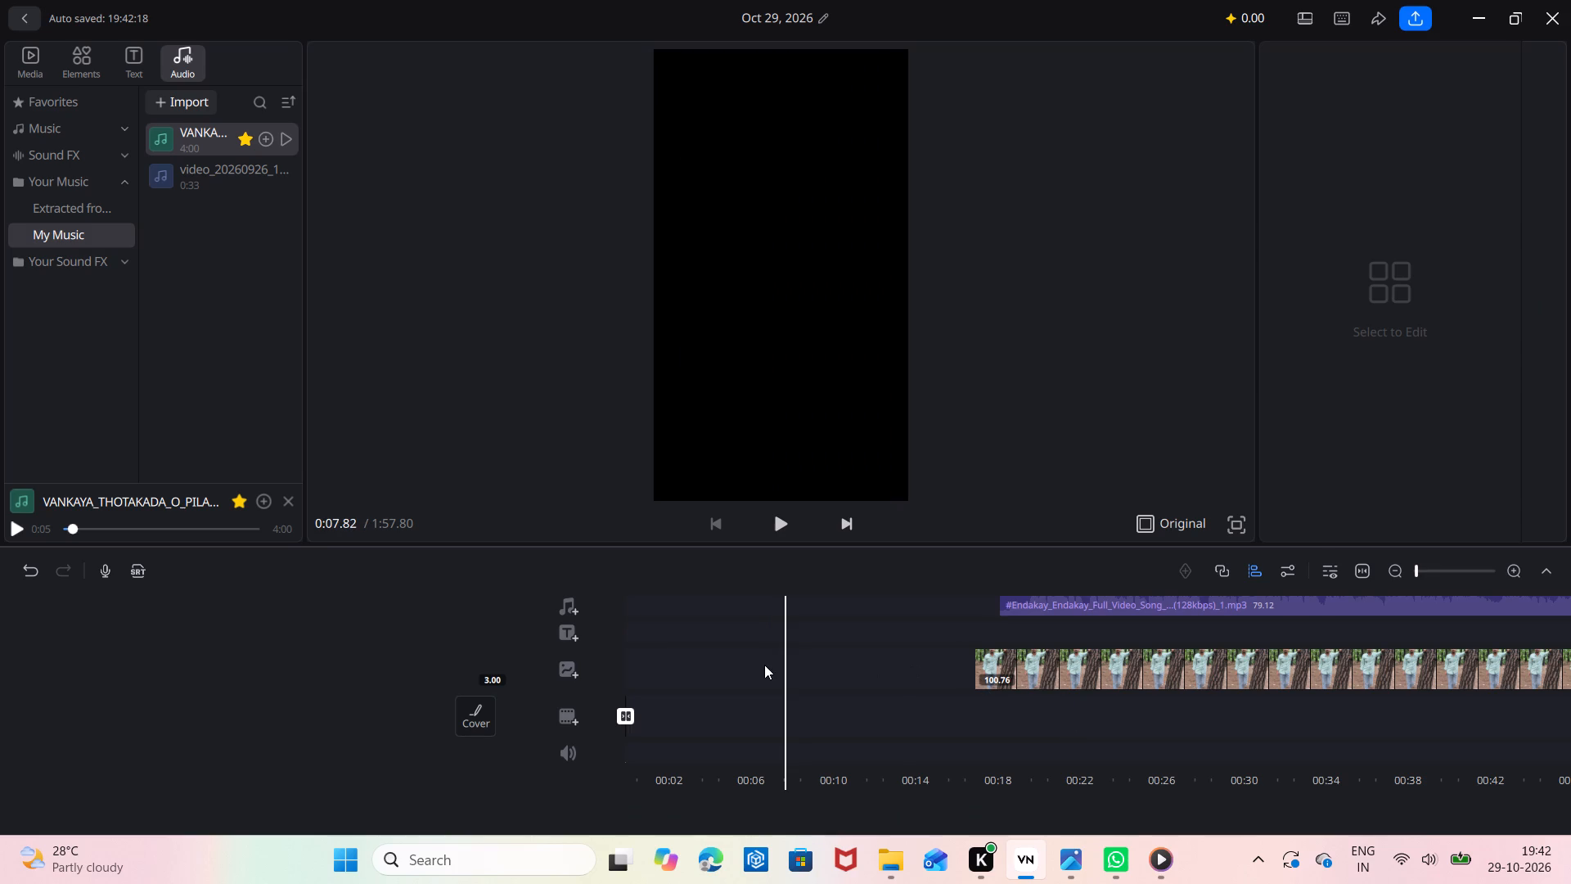
Play up to the song's start at about 0:18 and shift the tree photo overlay later until it starts at about 0:19.4.
click(761, 521)
click(779, 534)
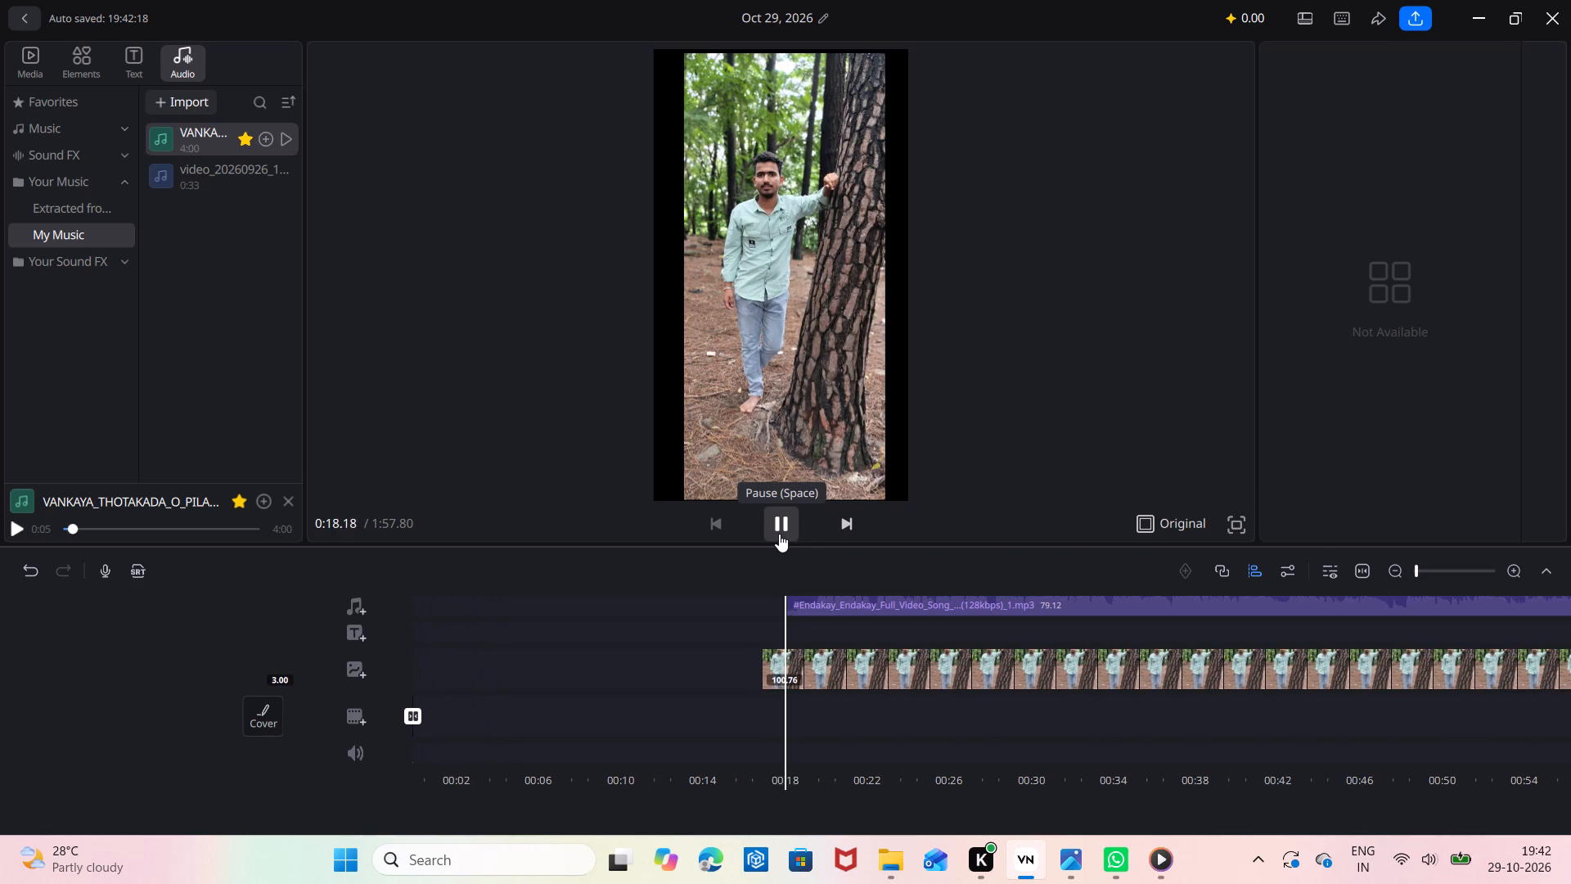
click(779, 534)
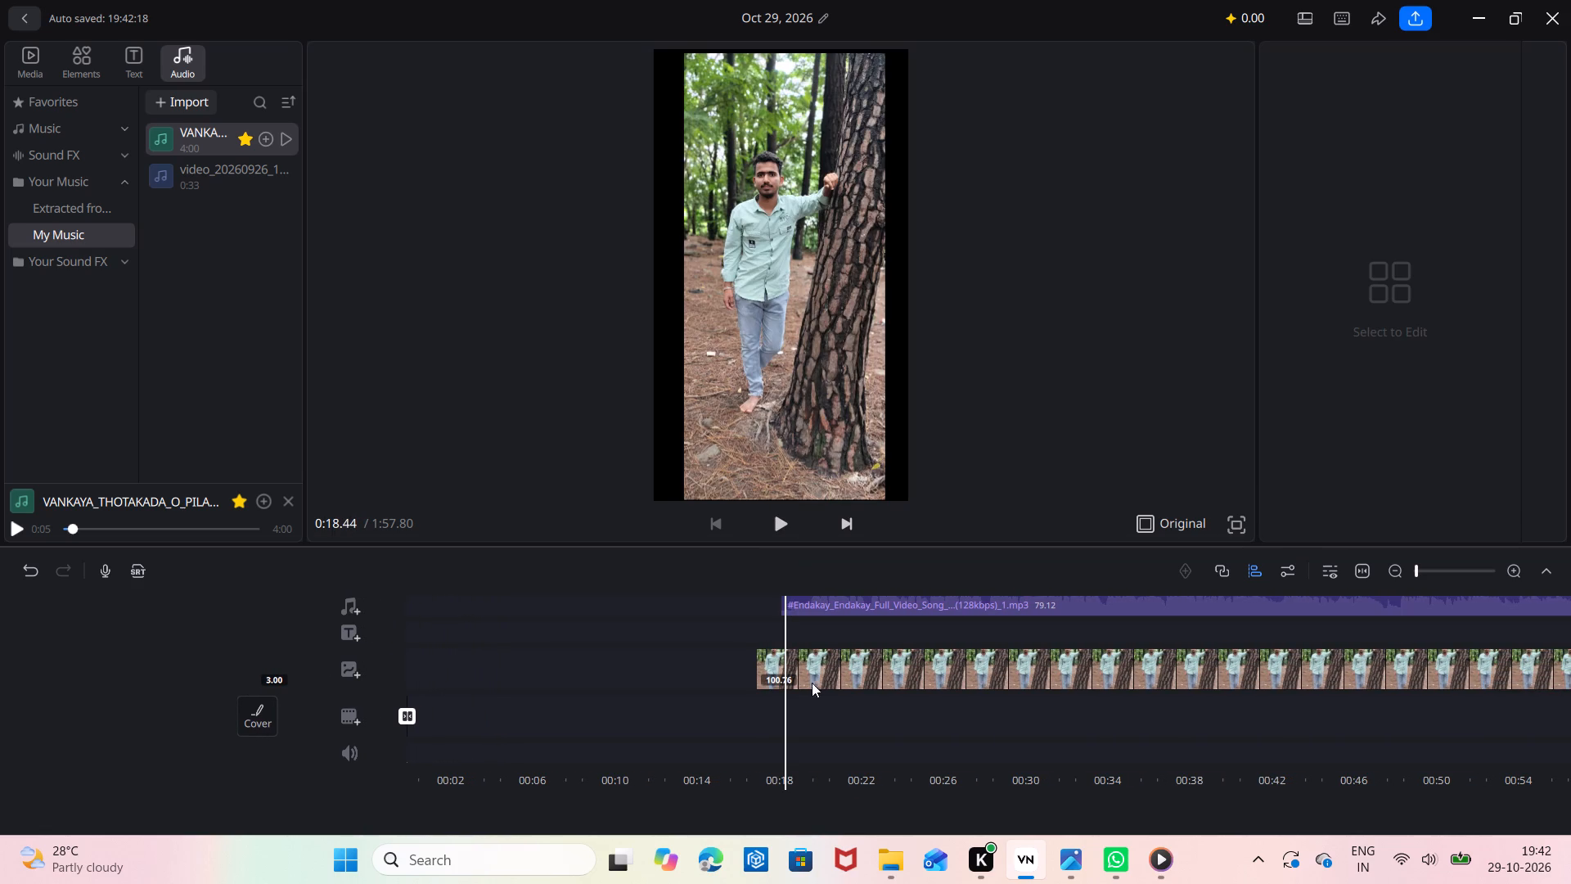
drag(826, 674, 864, 672)
click(864, 672)
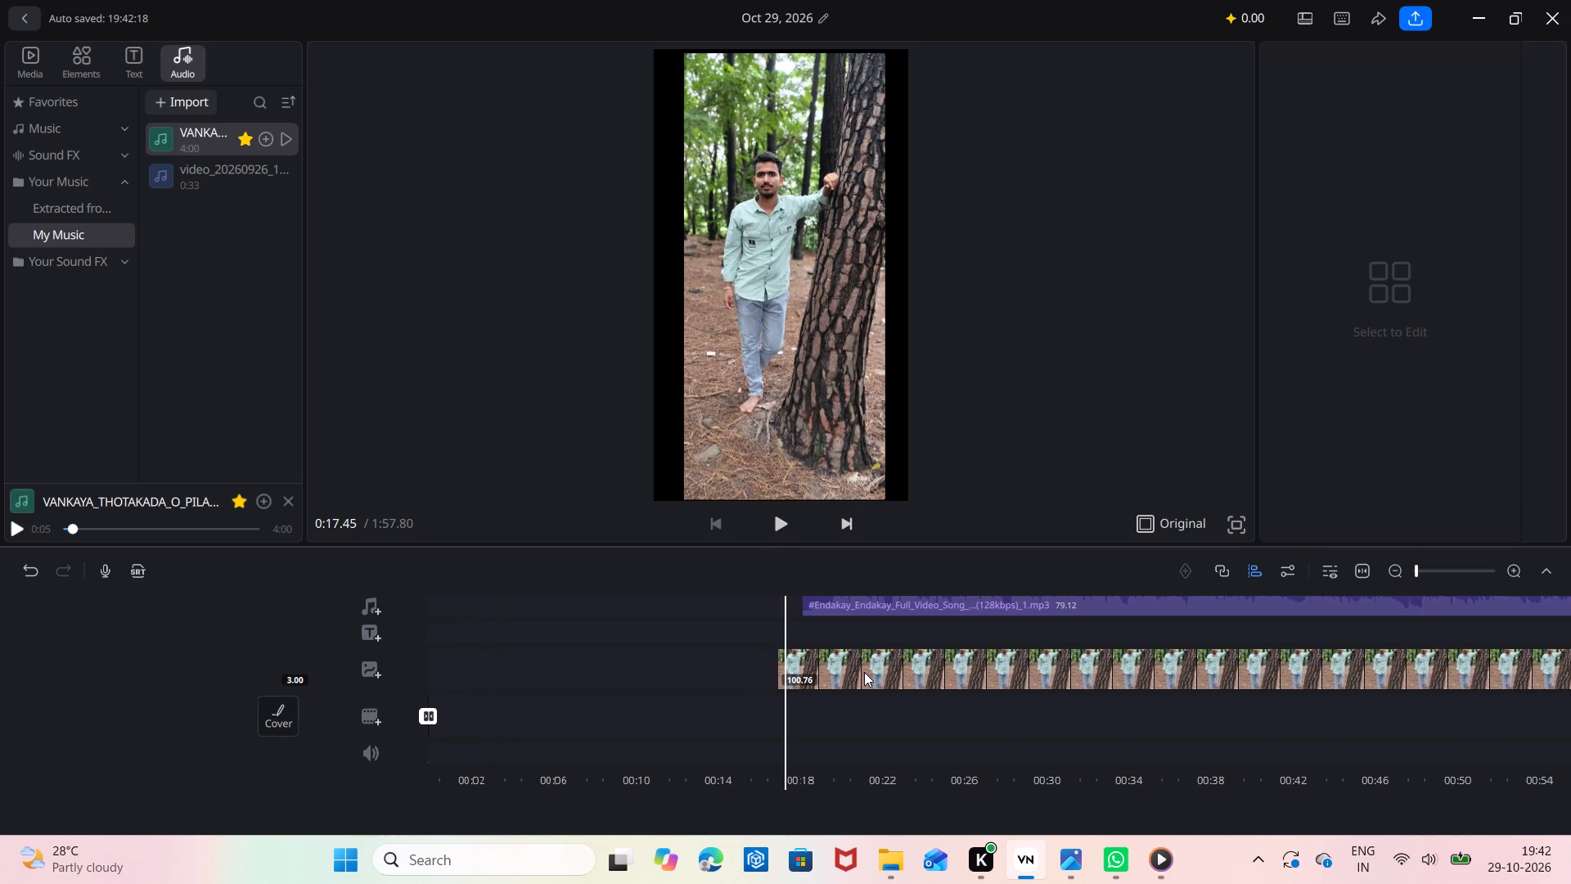
drag(864, 672, 891, 674)
drag(914, 732, 1010, 734)
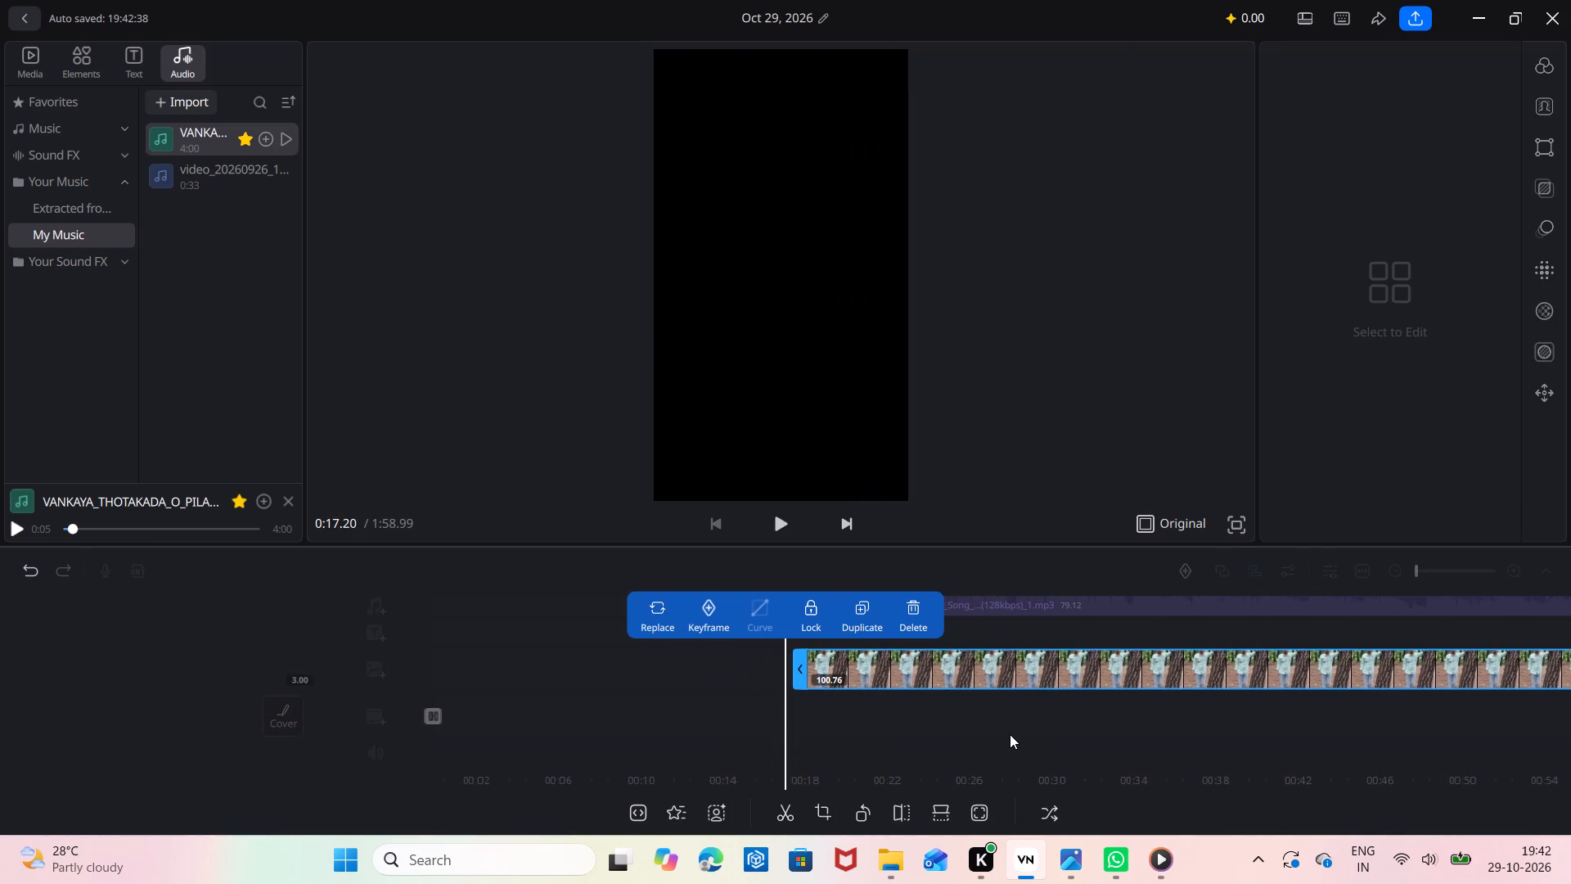
drag(1010, 734, 1000, 737)
click(782, 526)
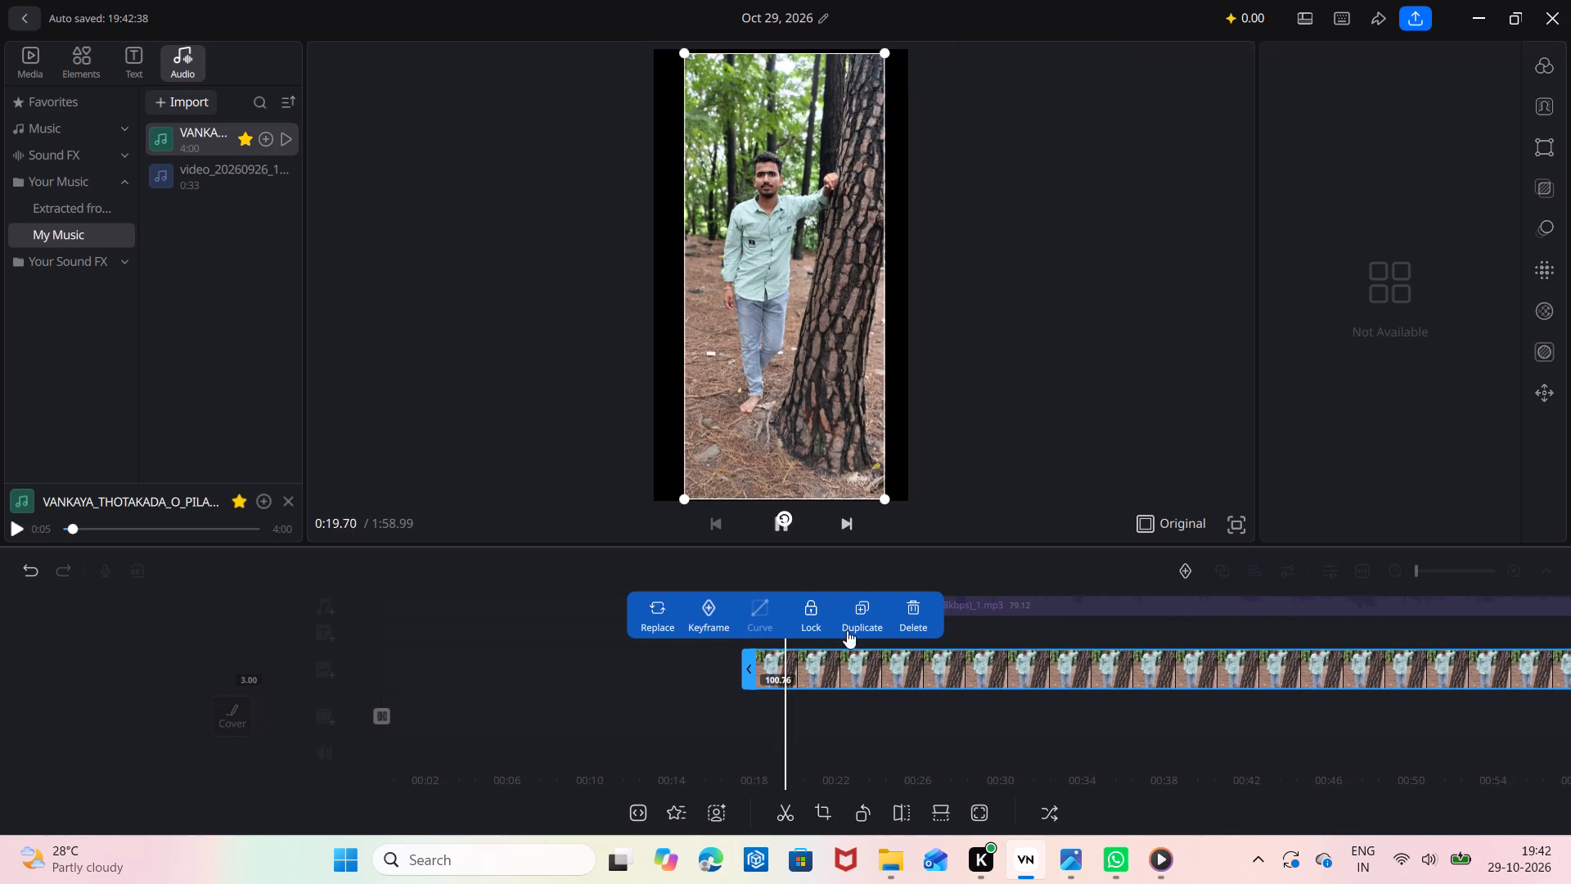
drag(888, 685, 912, 685)
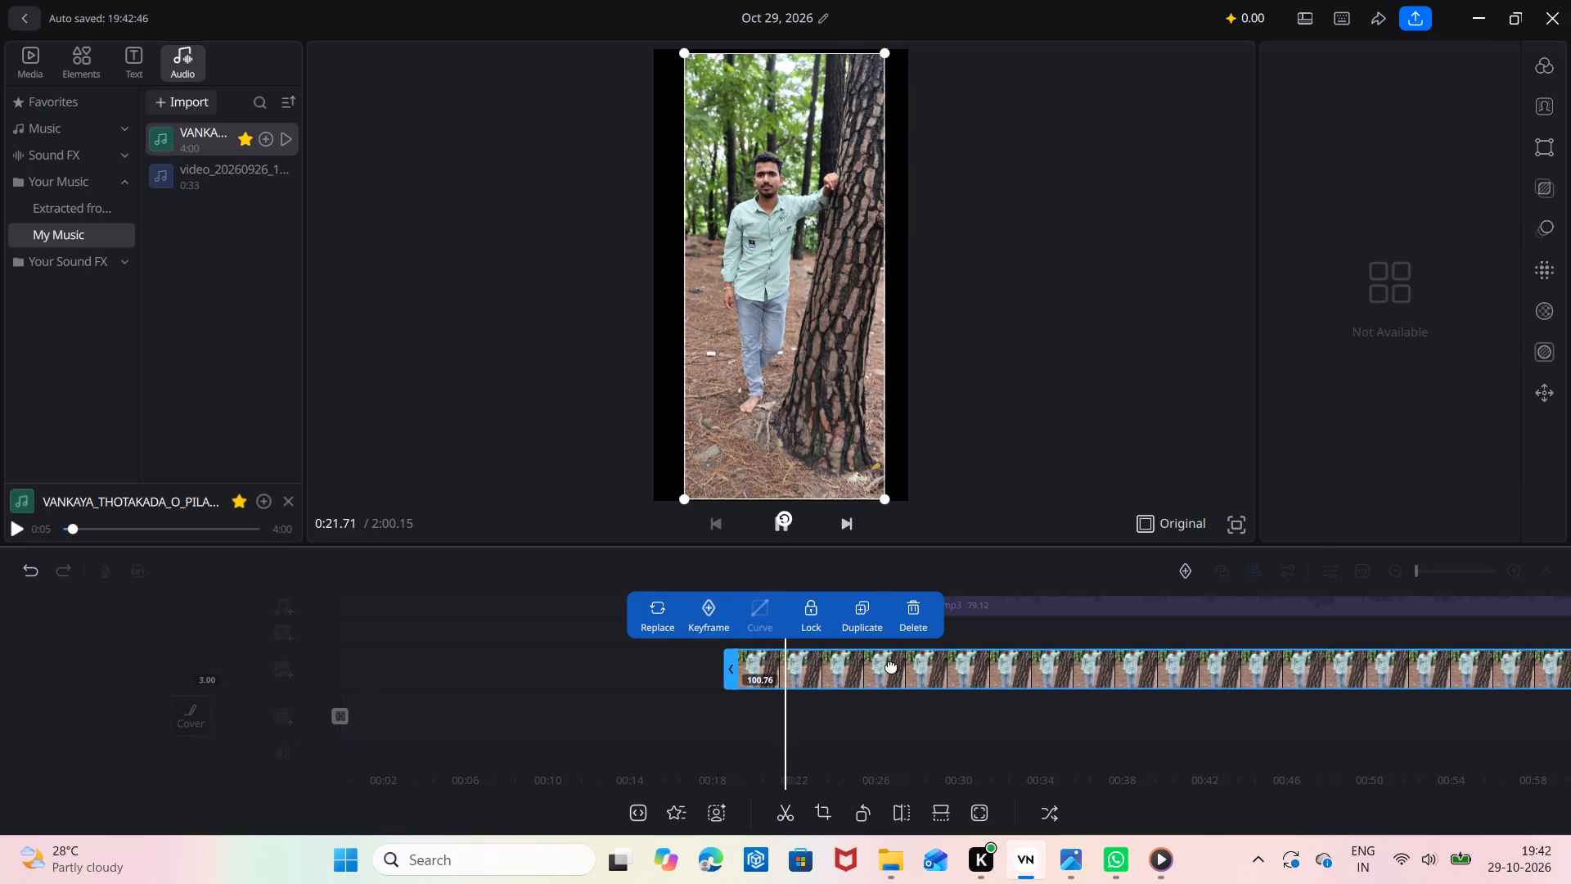
click(940, 538)
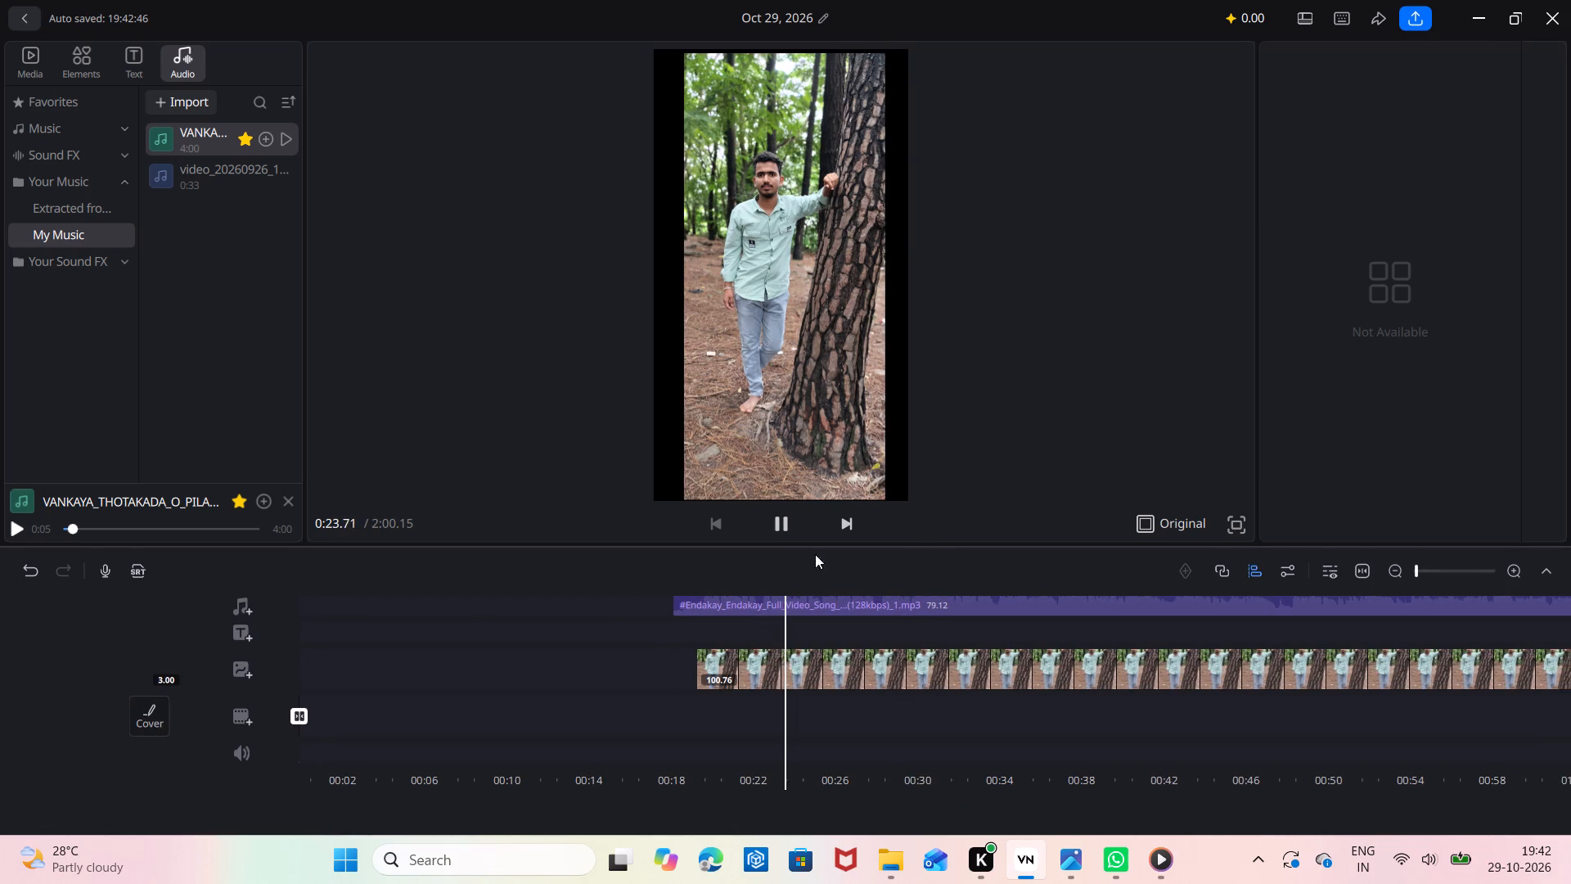
click(795, 531)
Extend the song clip's start back almost to the beginning of the timeline, for a length of 96.89 seconds.
drag(933, 730, 1072, 727)
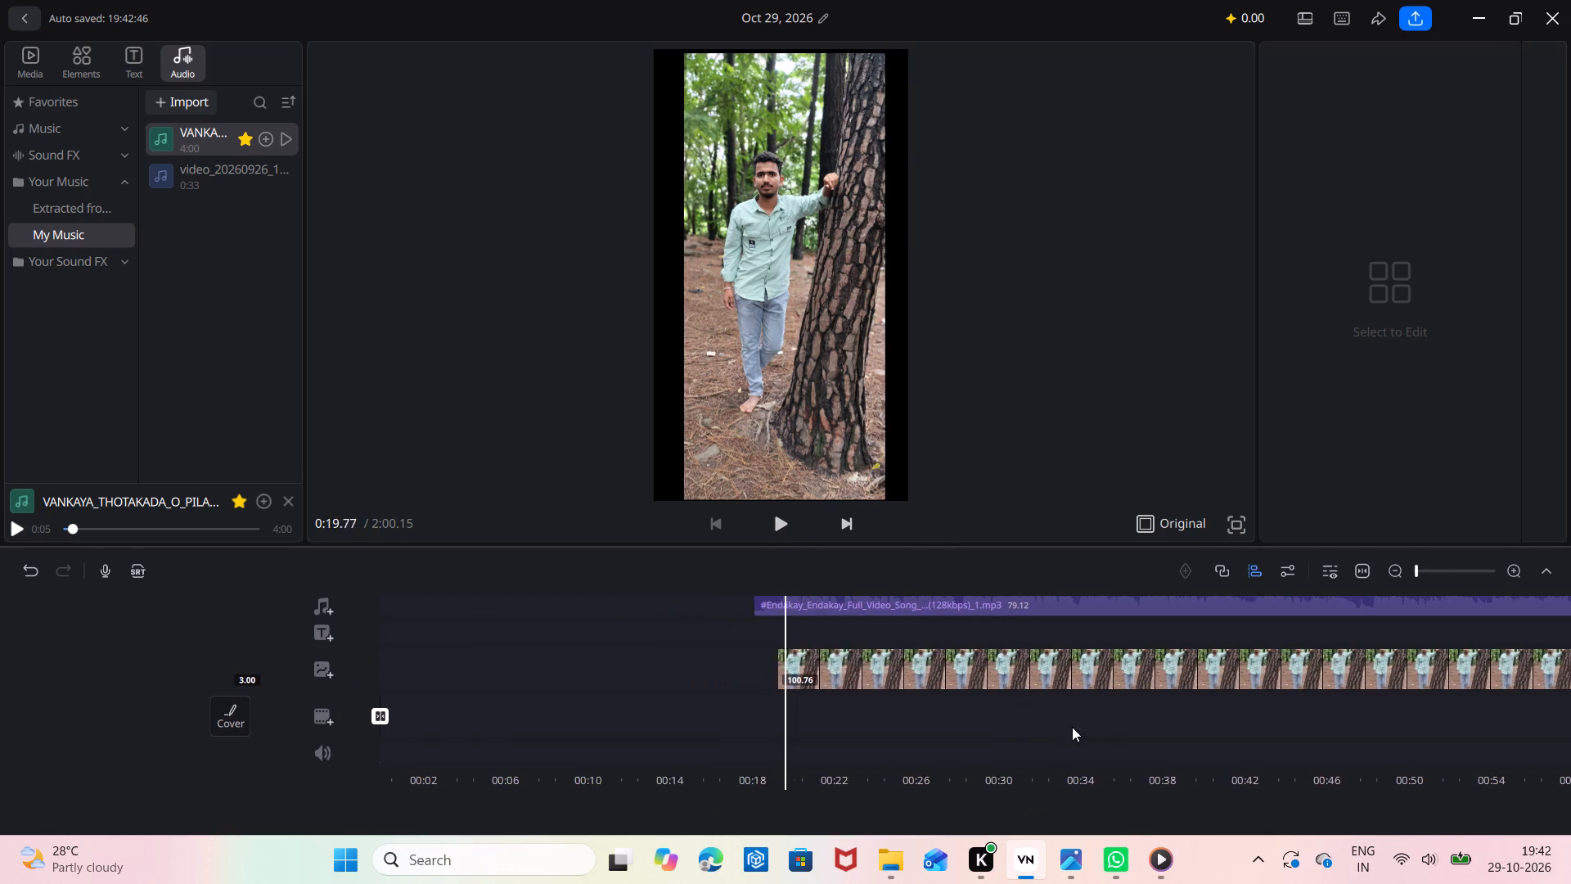
drag(1072, 727, 1347, 731)
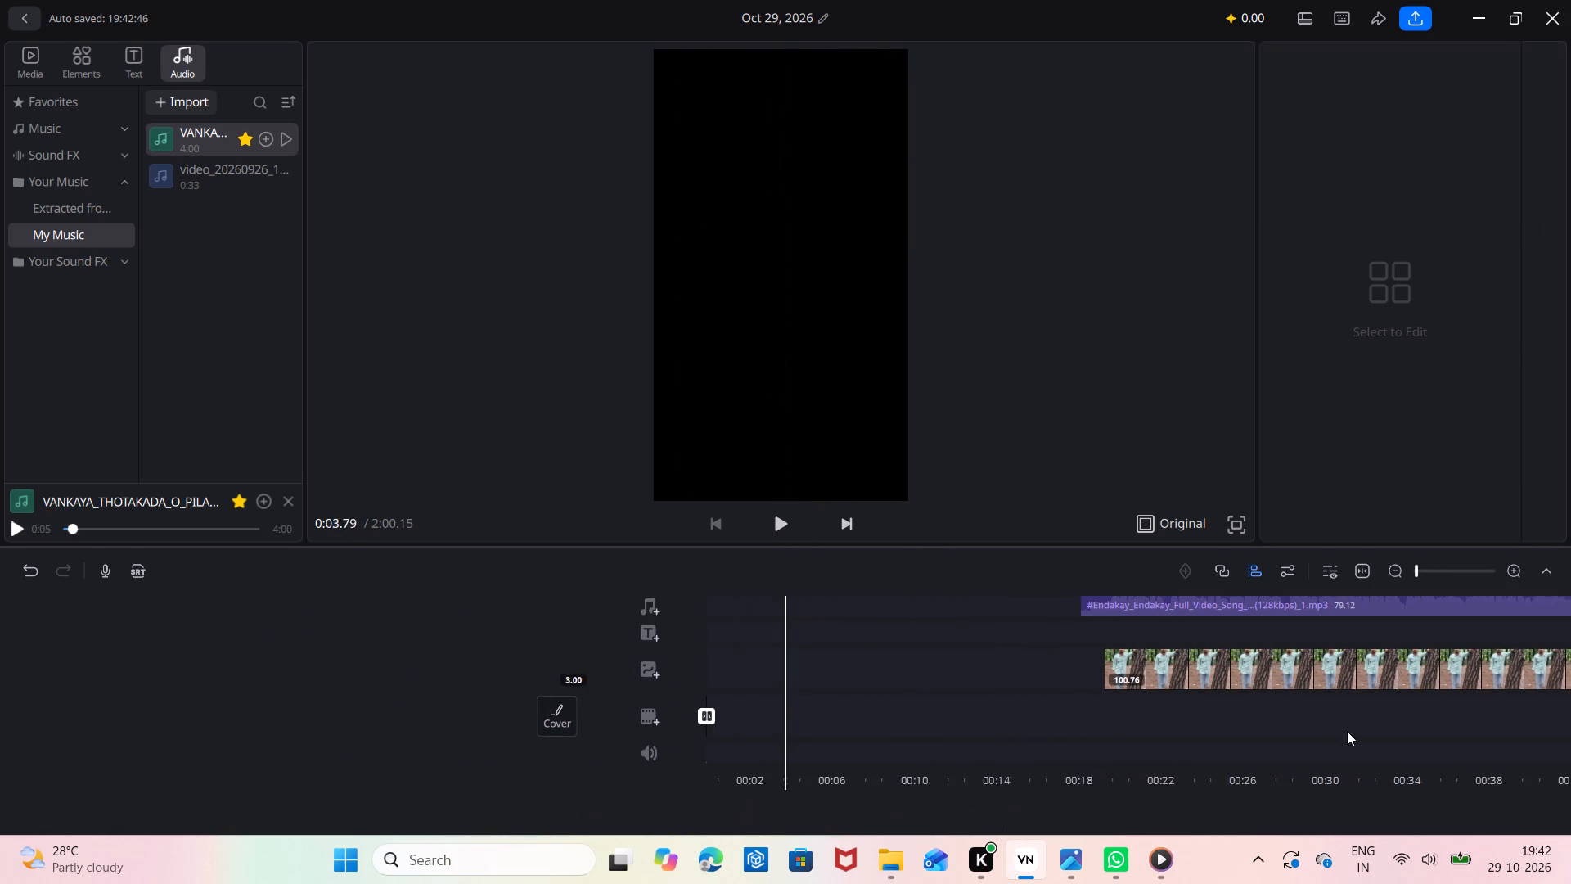
drag(1347, 731, 1078, 731)
click(708, 707)
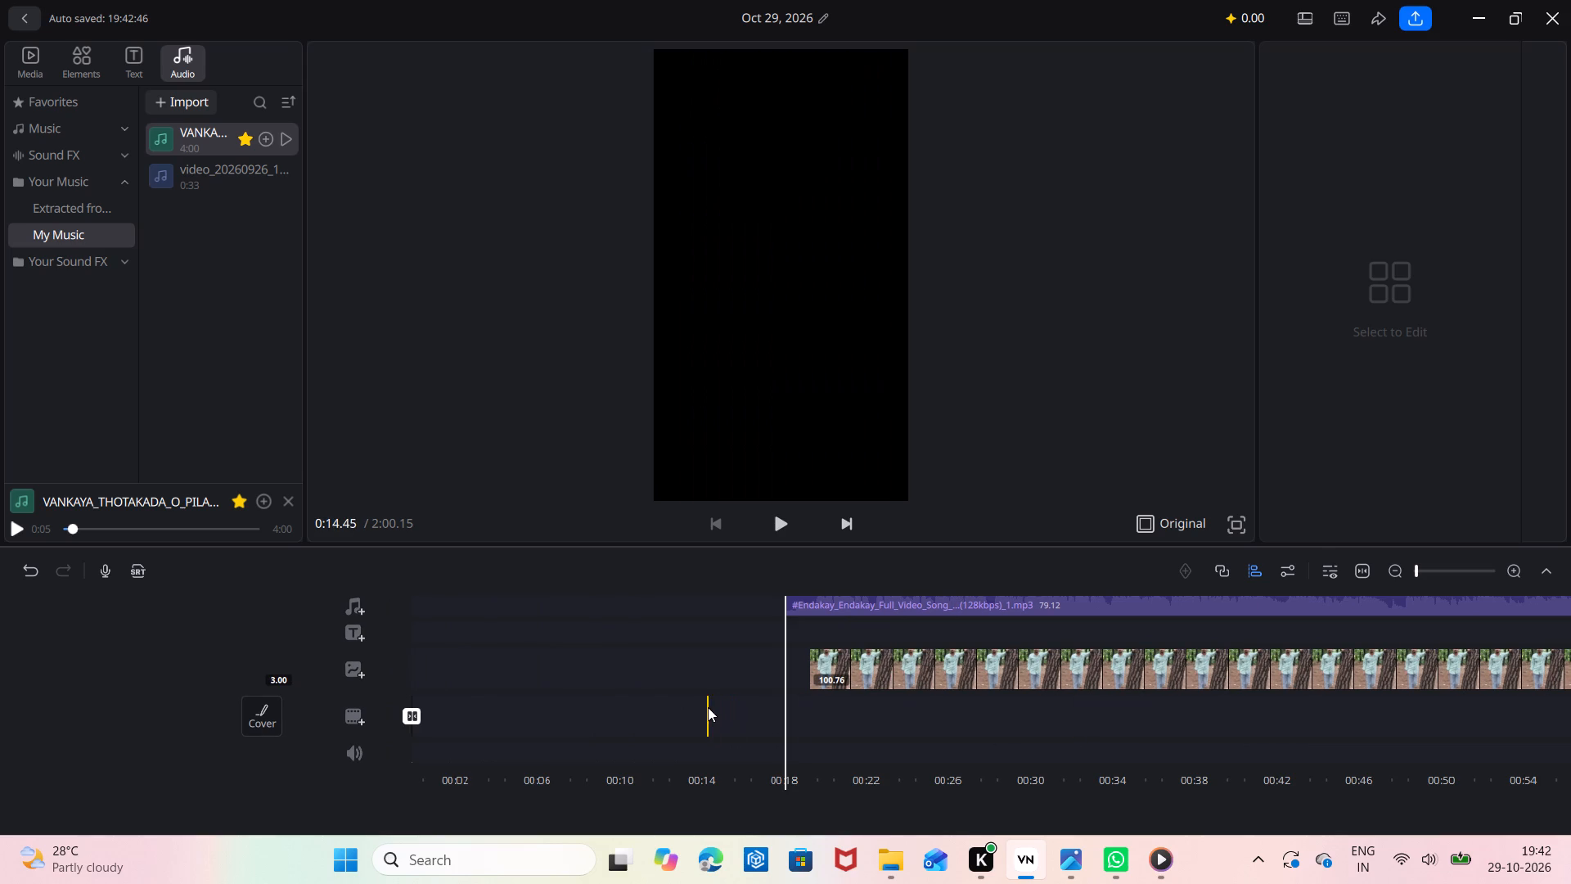
right_click(708, 707)
drag(835, 596, 835, 595)
drag(835, 595, 744, 593)
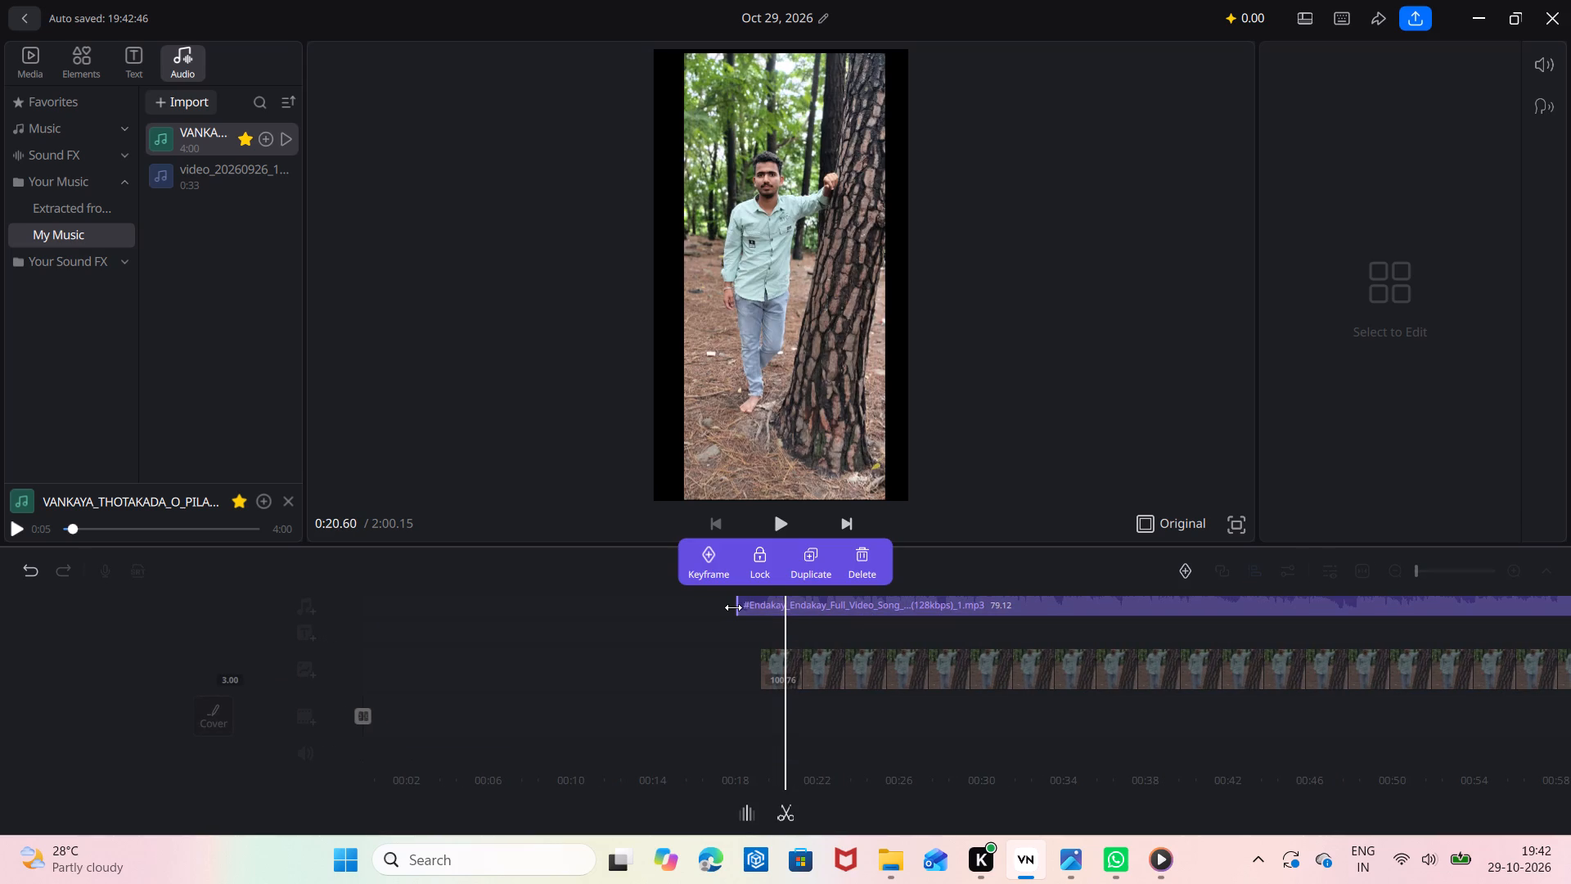
drag(733, 607, 368, 603)
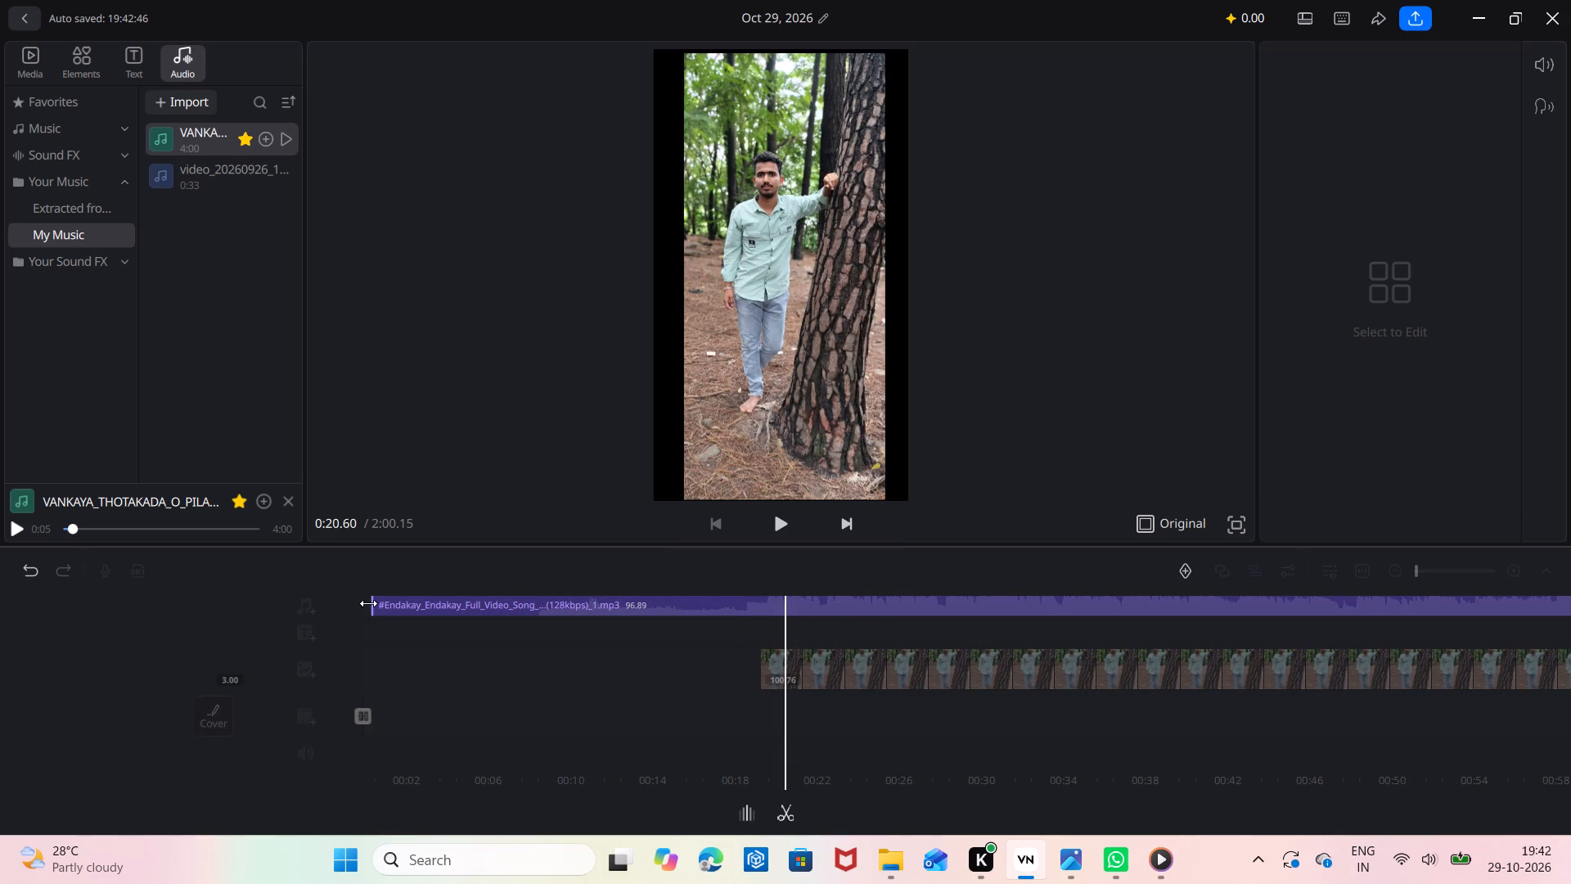
drag(368, 603, 368, 604)
Extend the tree photo overlay's start back to the beginning of the timeline, for a duration of 120.15 seconds.
drag(768, 686, 768, 685)
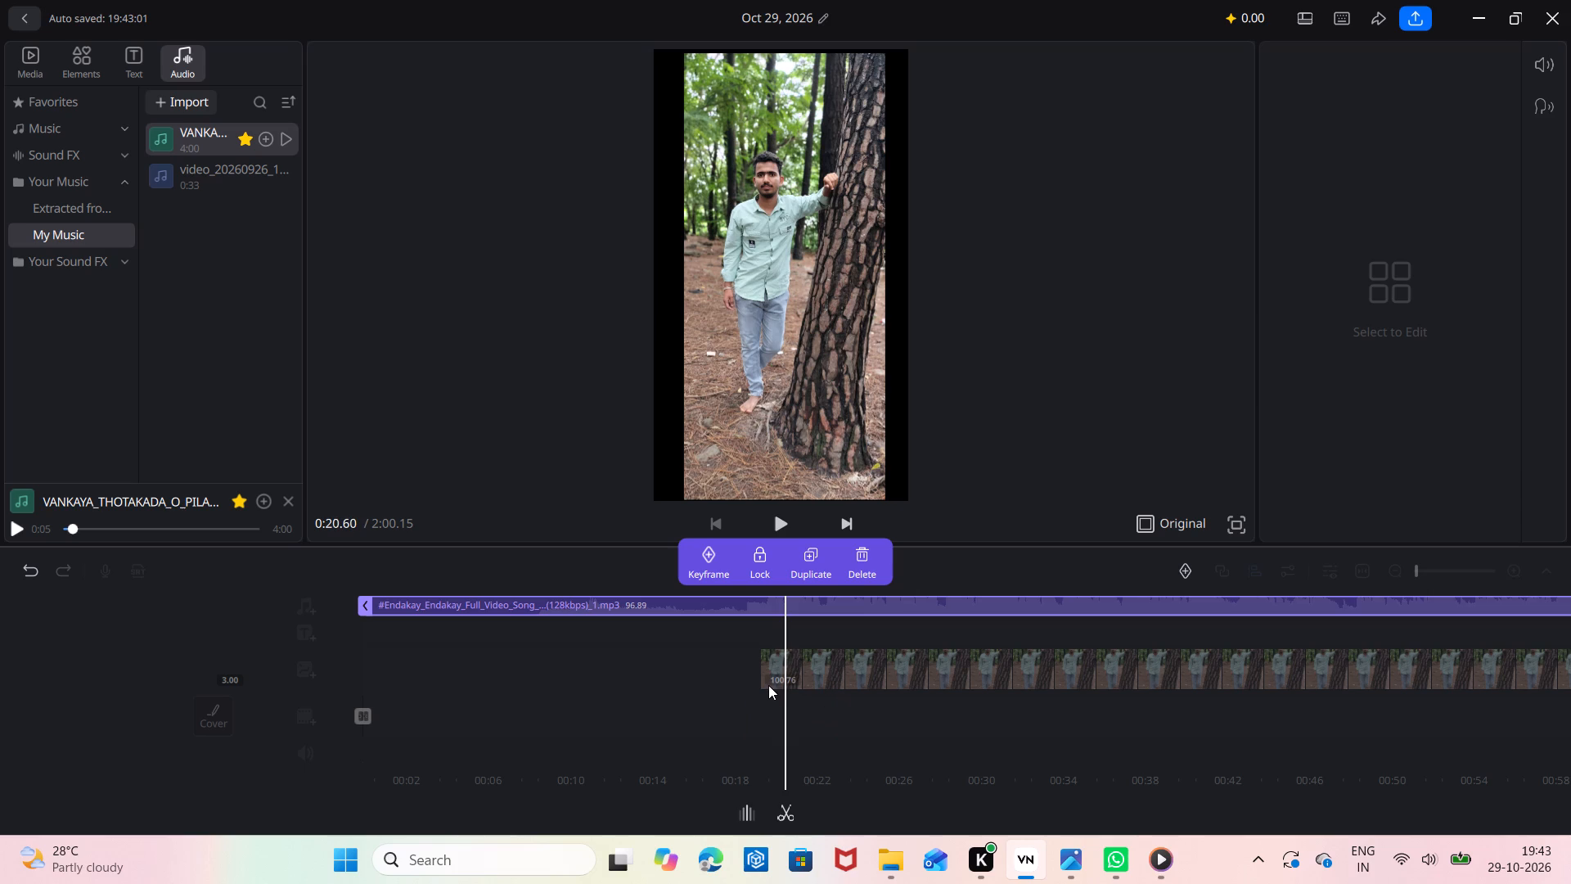
drag(768, 685, 653, 684)
click(727, 661)
drag(721, 666, 692, 666)
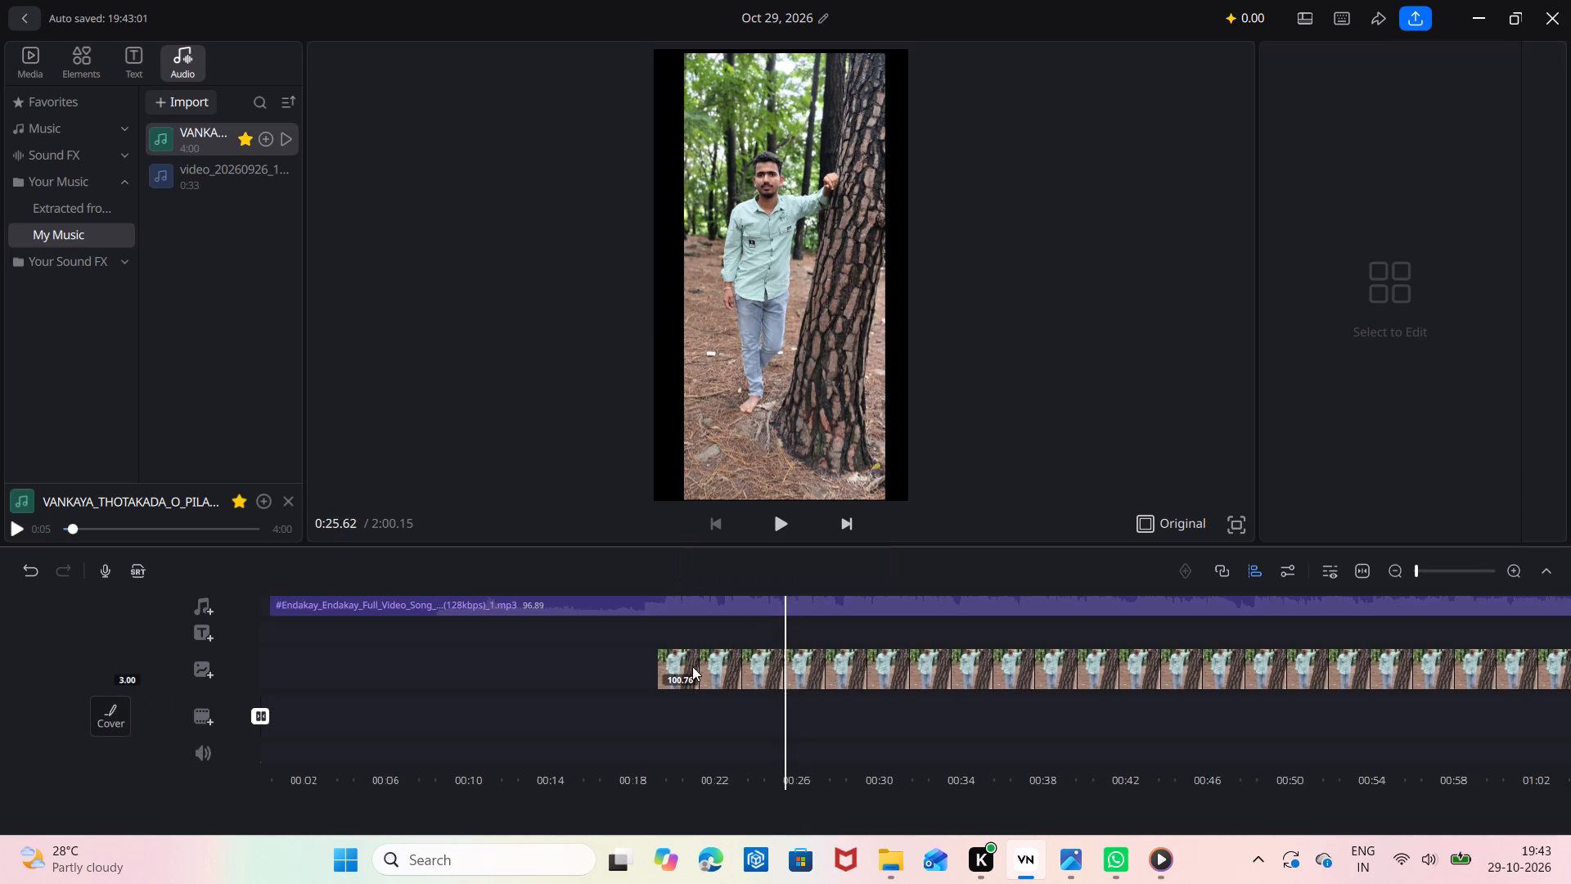
drag(692, 666, 744, 683)
click(744, 683)
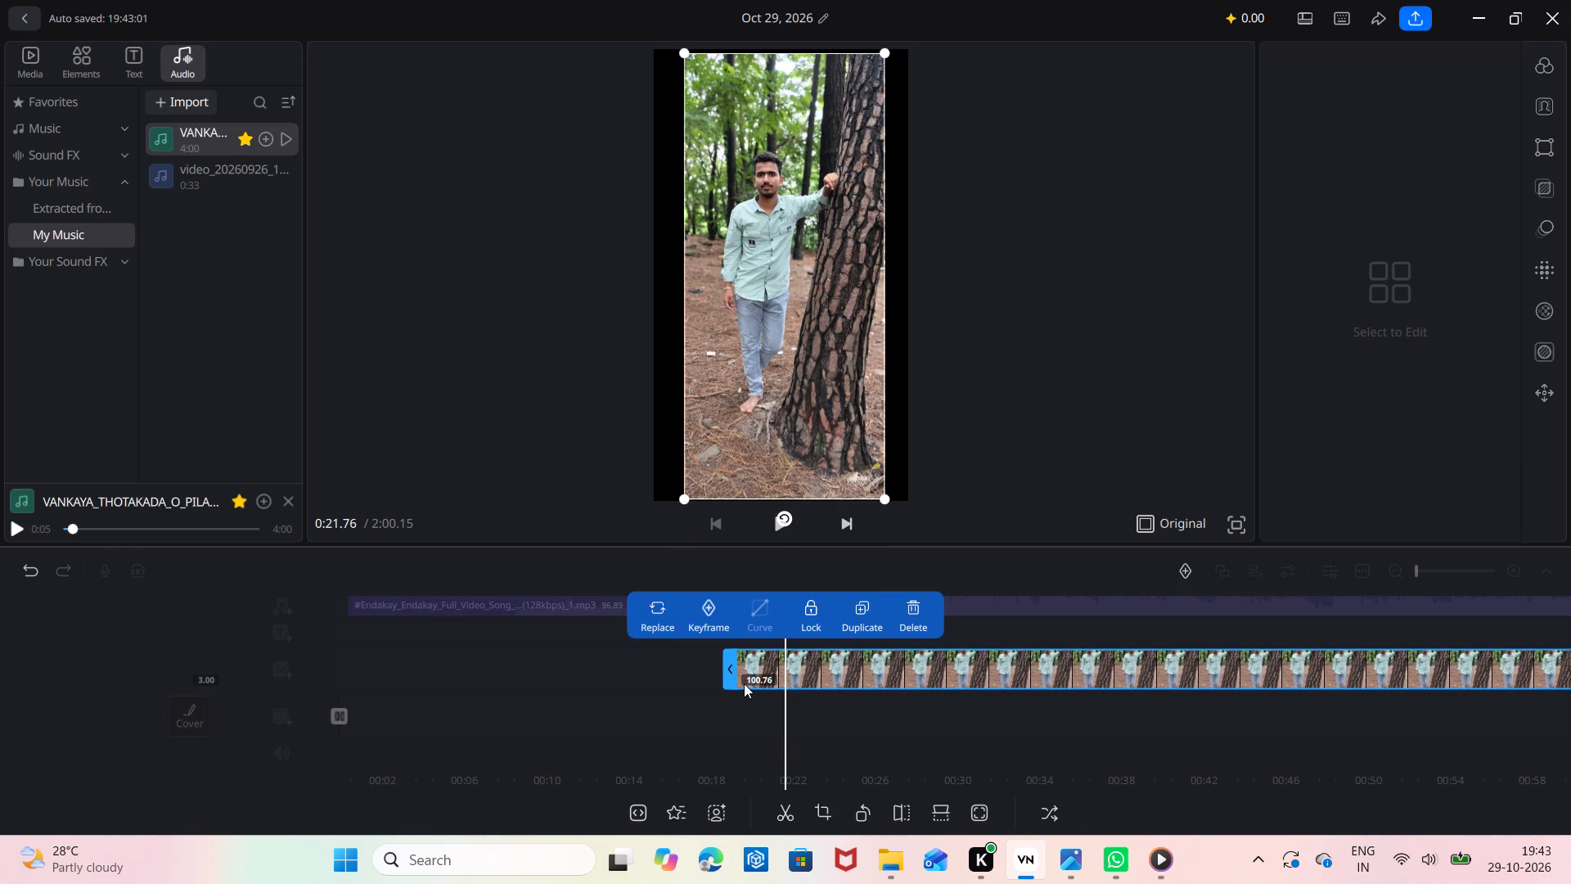
drag(733, 678, 685, 678)
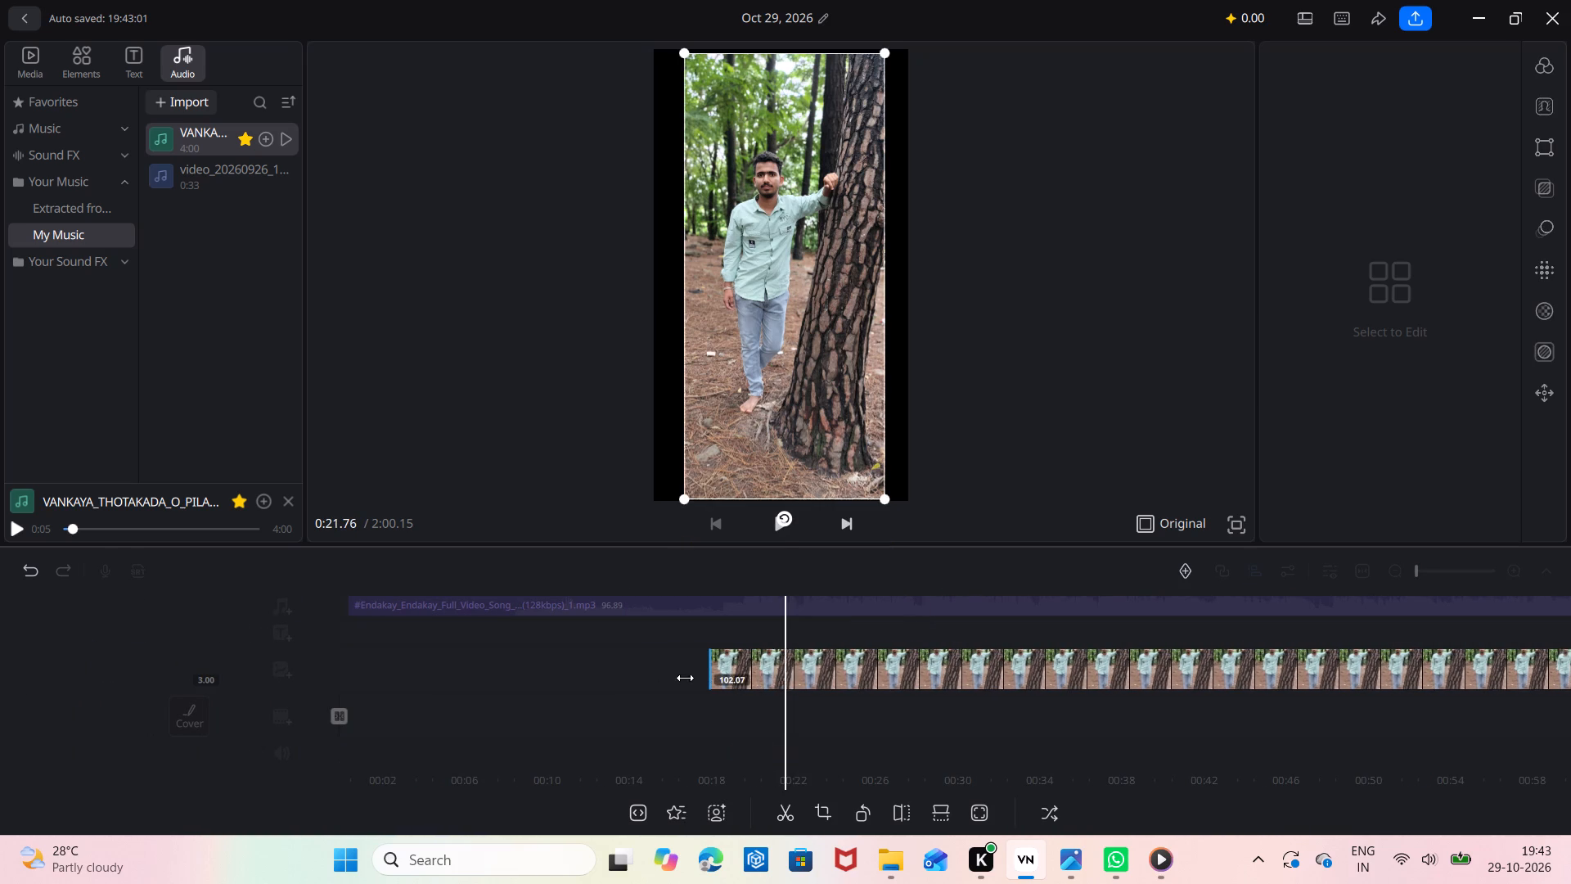
drag(685, 678, 330, 678)
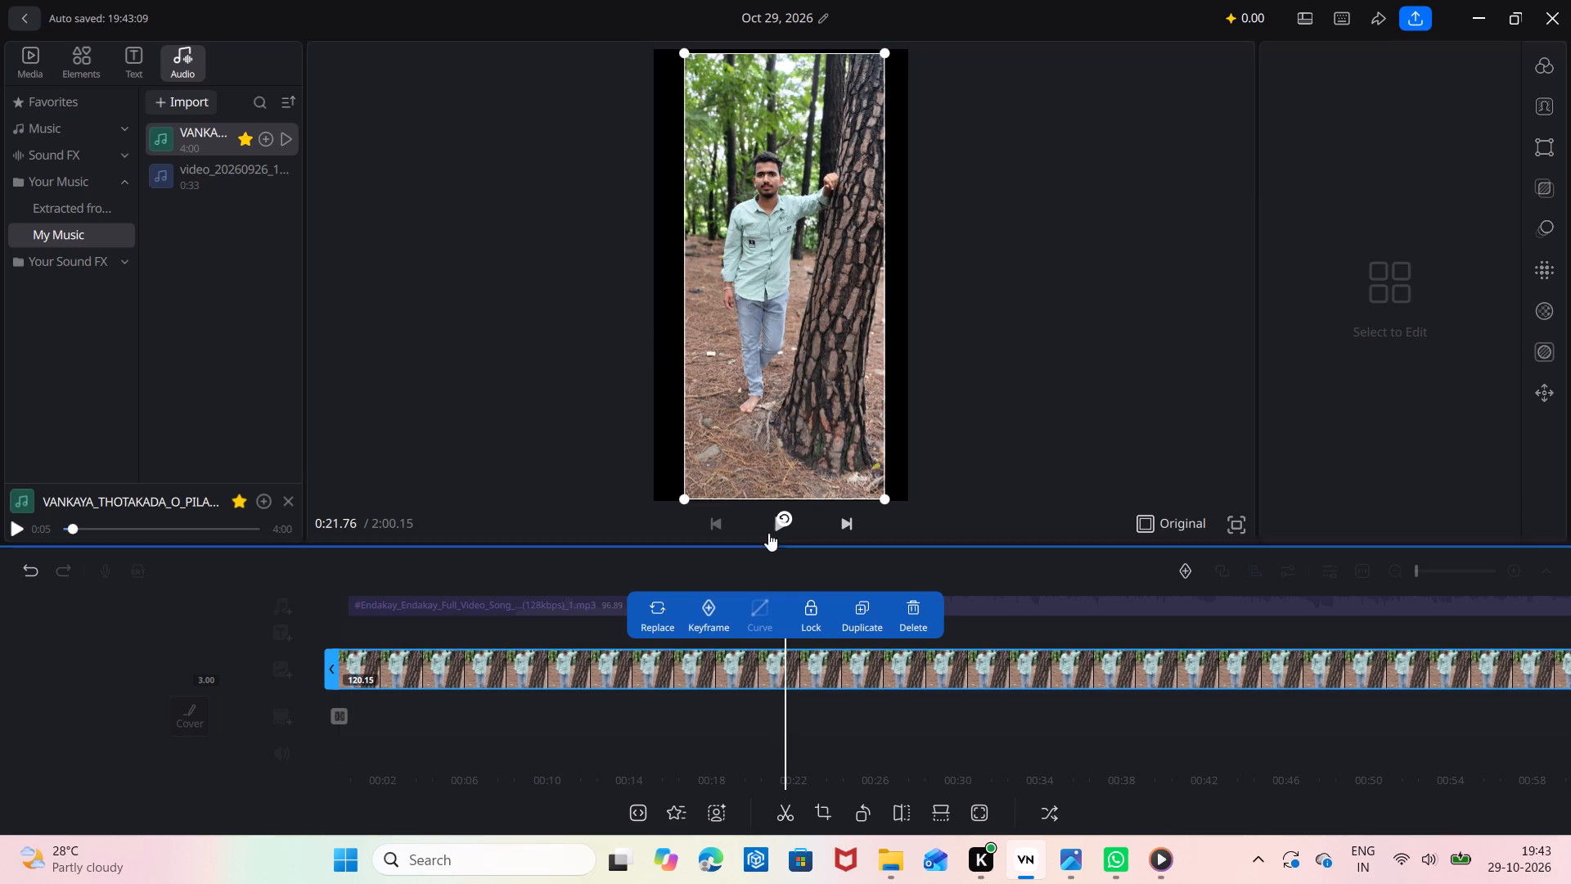
Play the video from the beginning and replay the section around 0:18 to 0:20 to find where to cut the song.
drag(868, 729, 1141, 744)
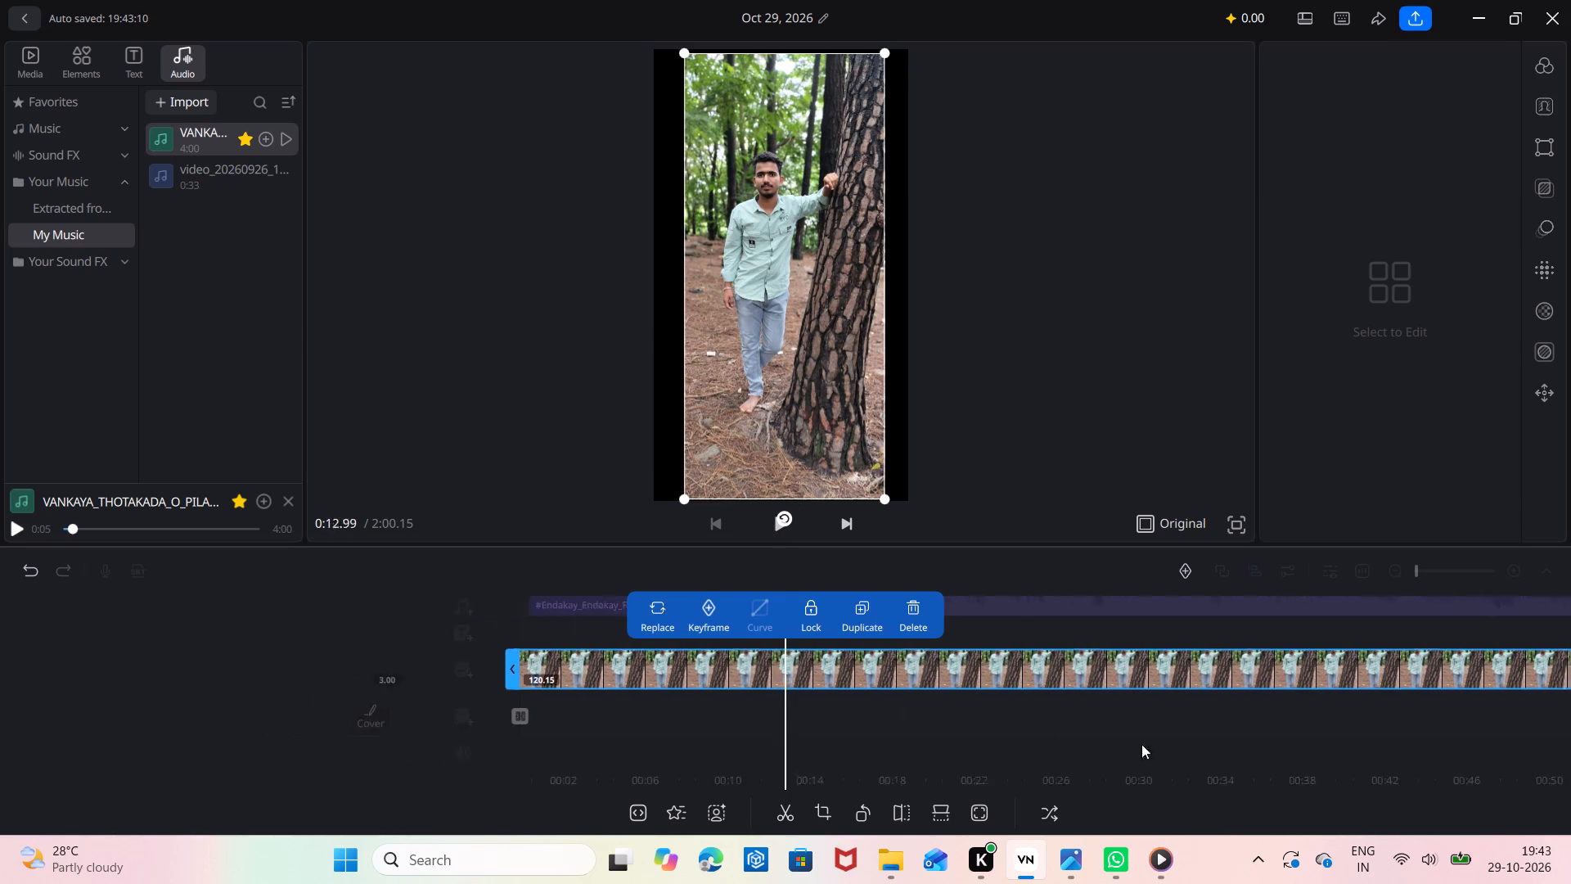
drag(1141, 744, 1344, 746)
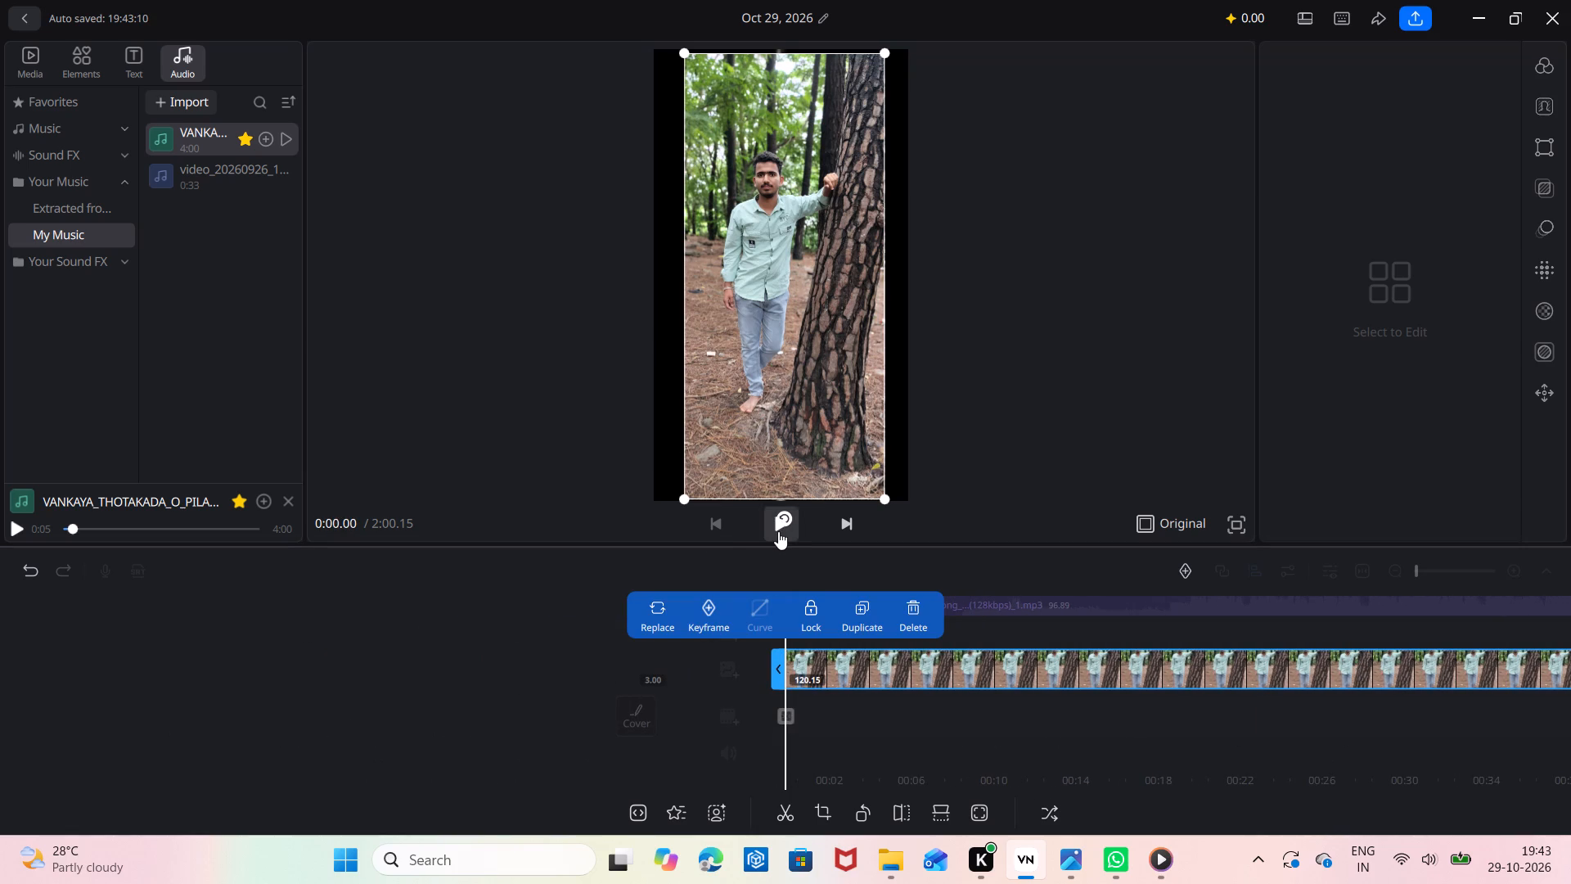
click(778, 531)
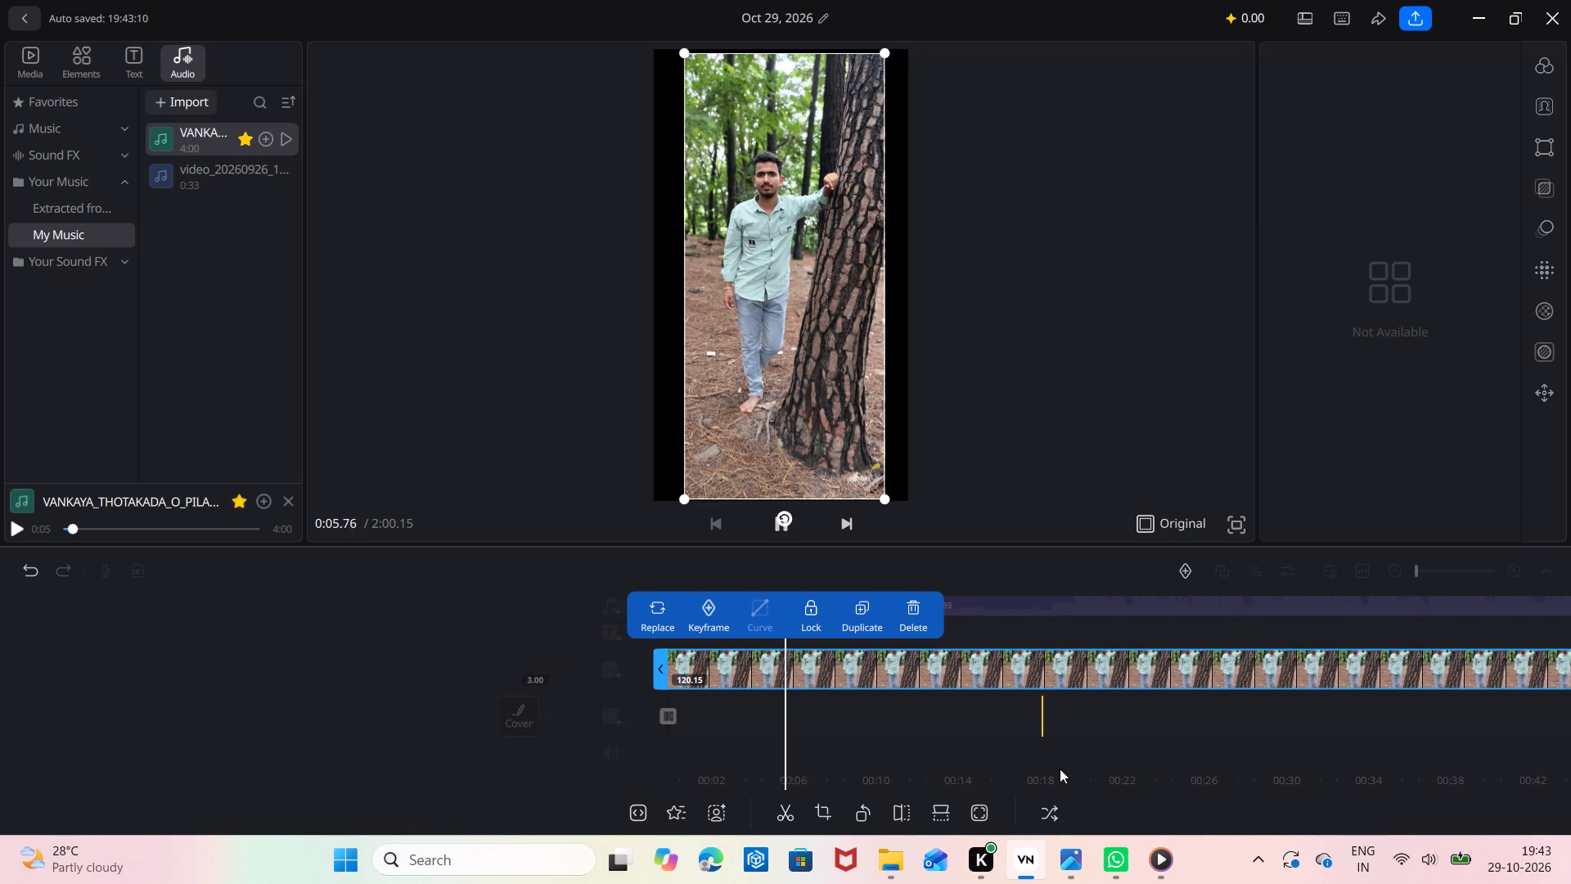
click(1074, 747)
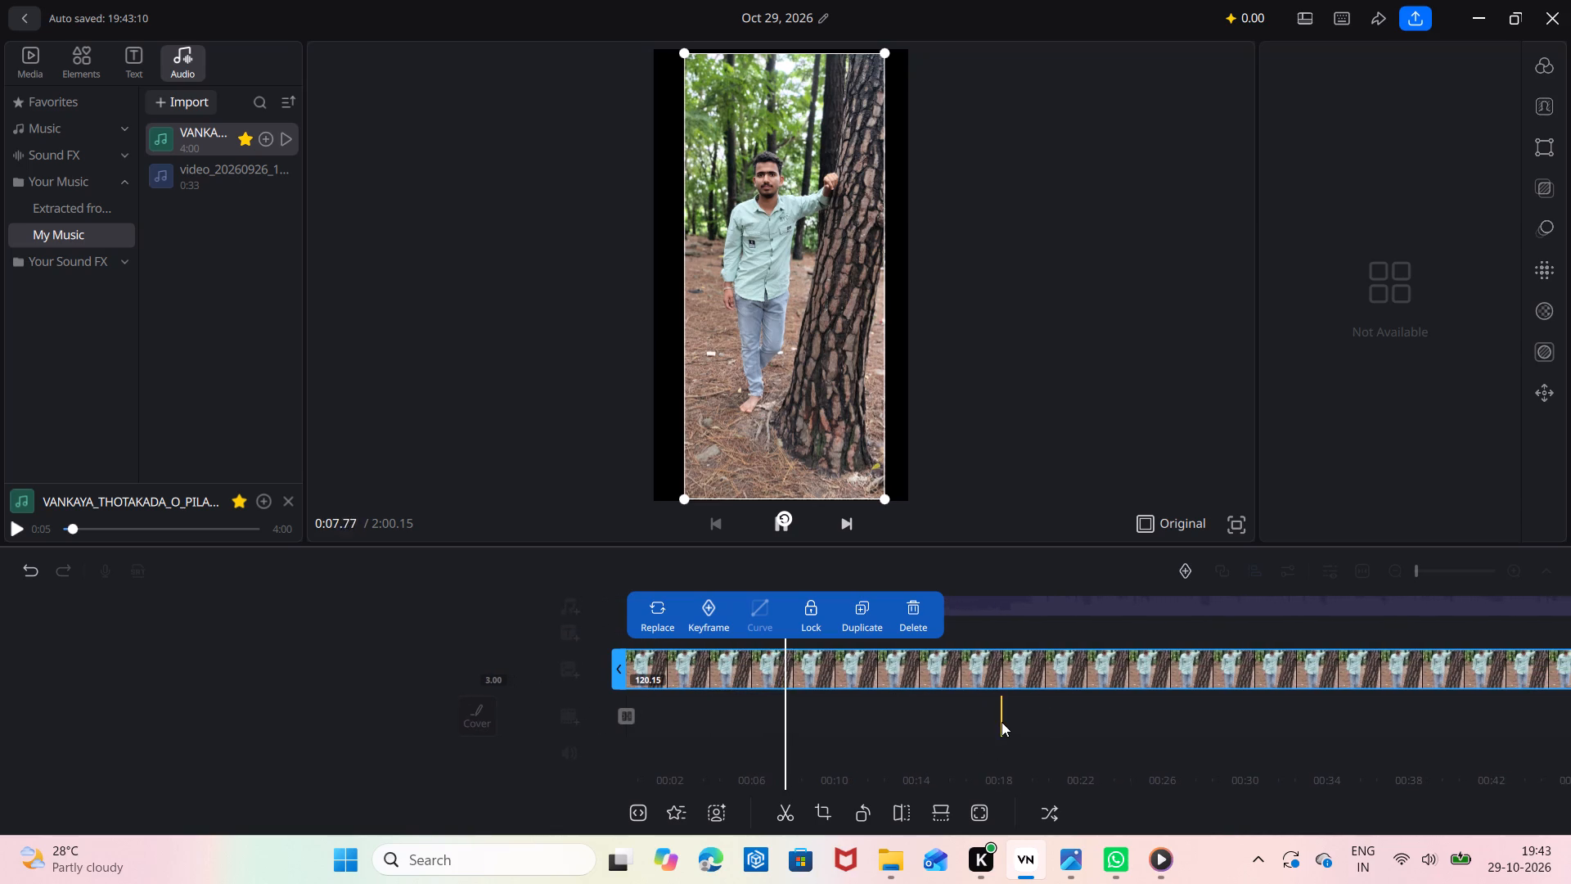
click(1056, 679)
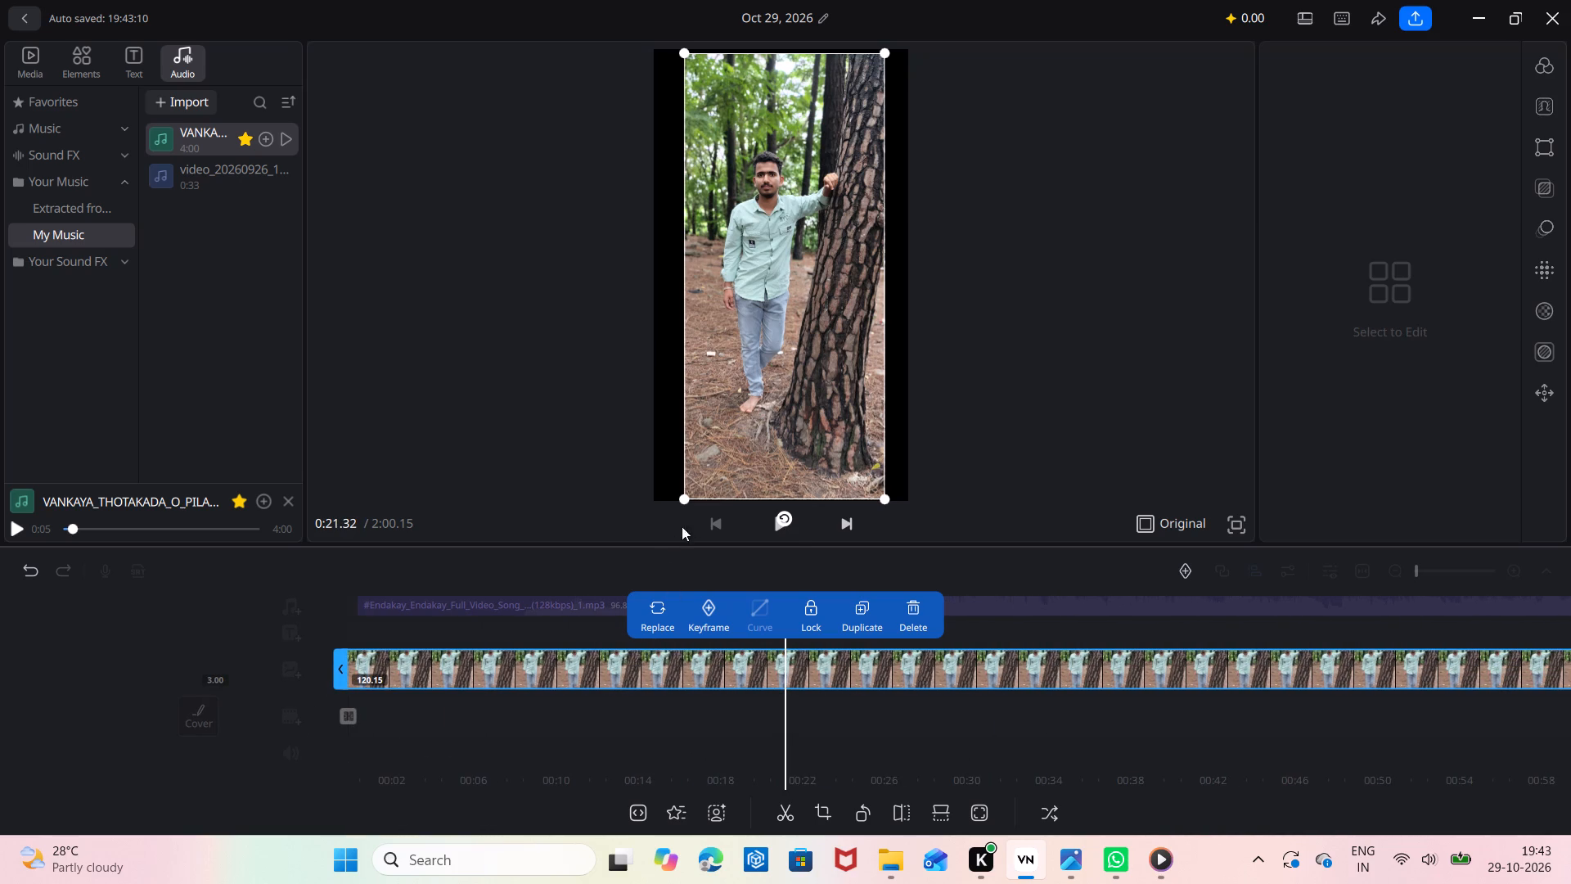
click(769, 533)
click(769, 533)
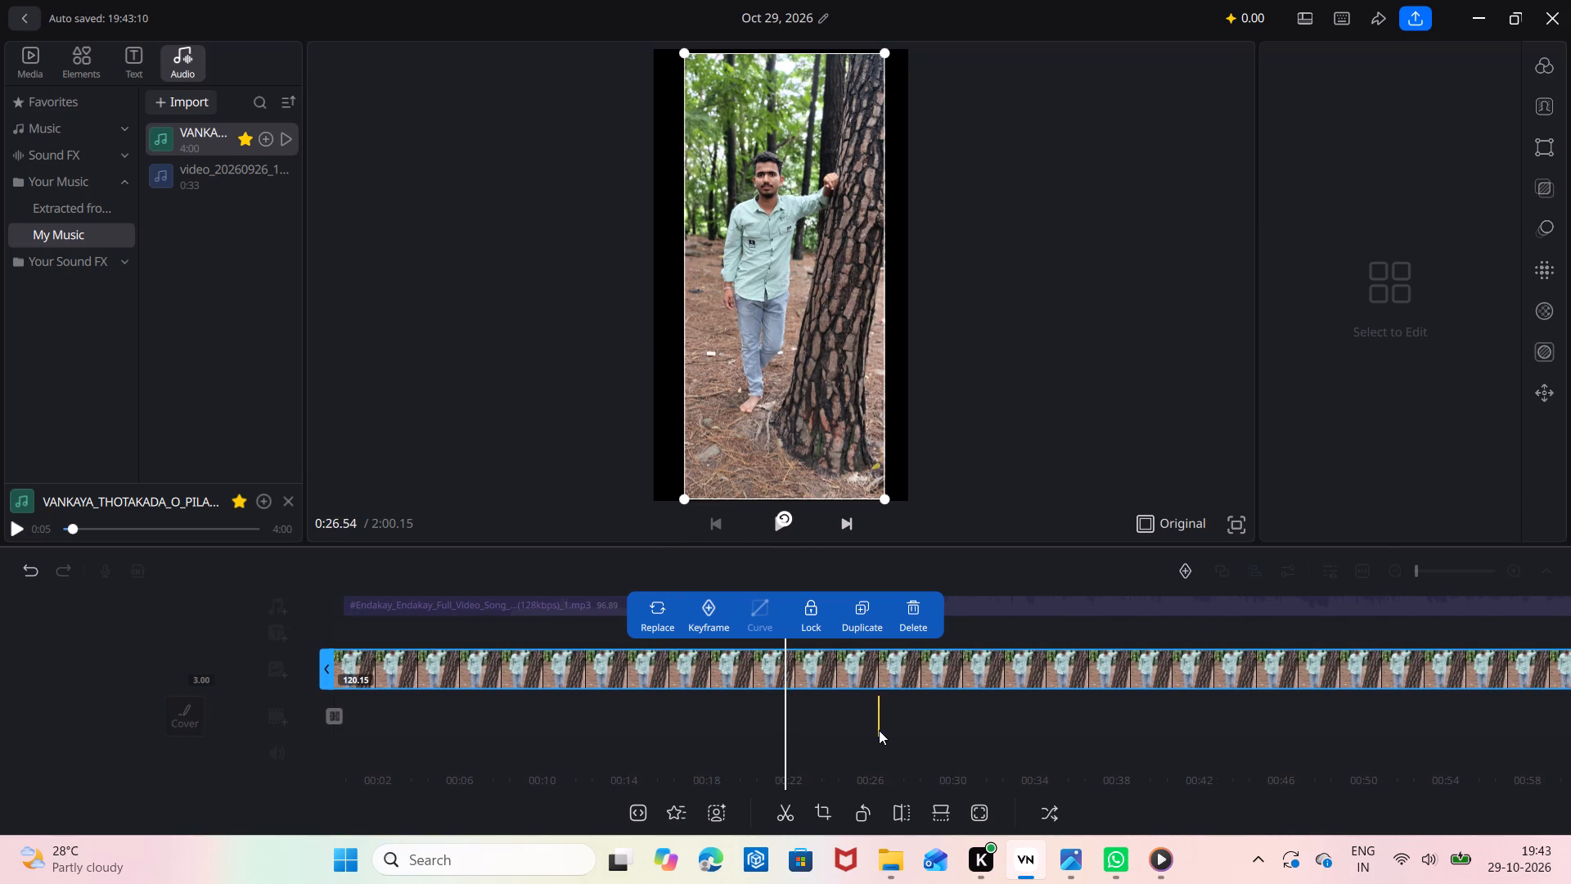
drag(879, 736, 966, 736)
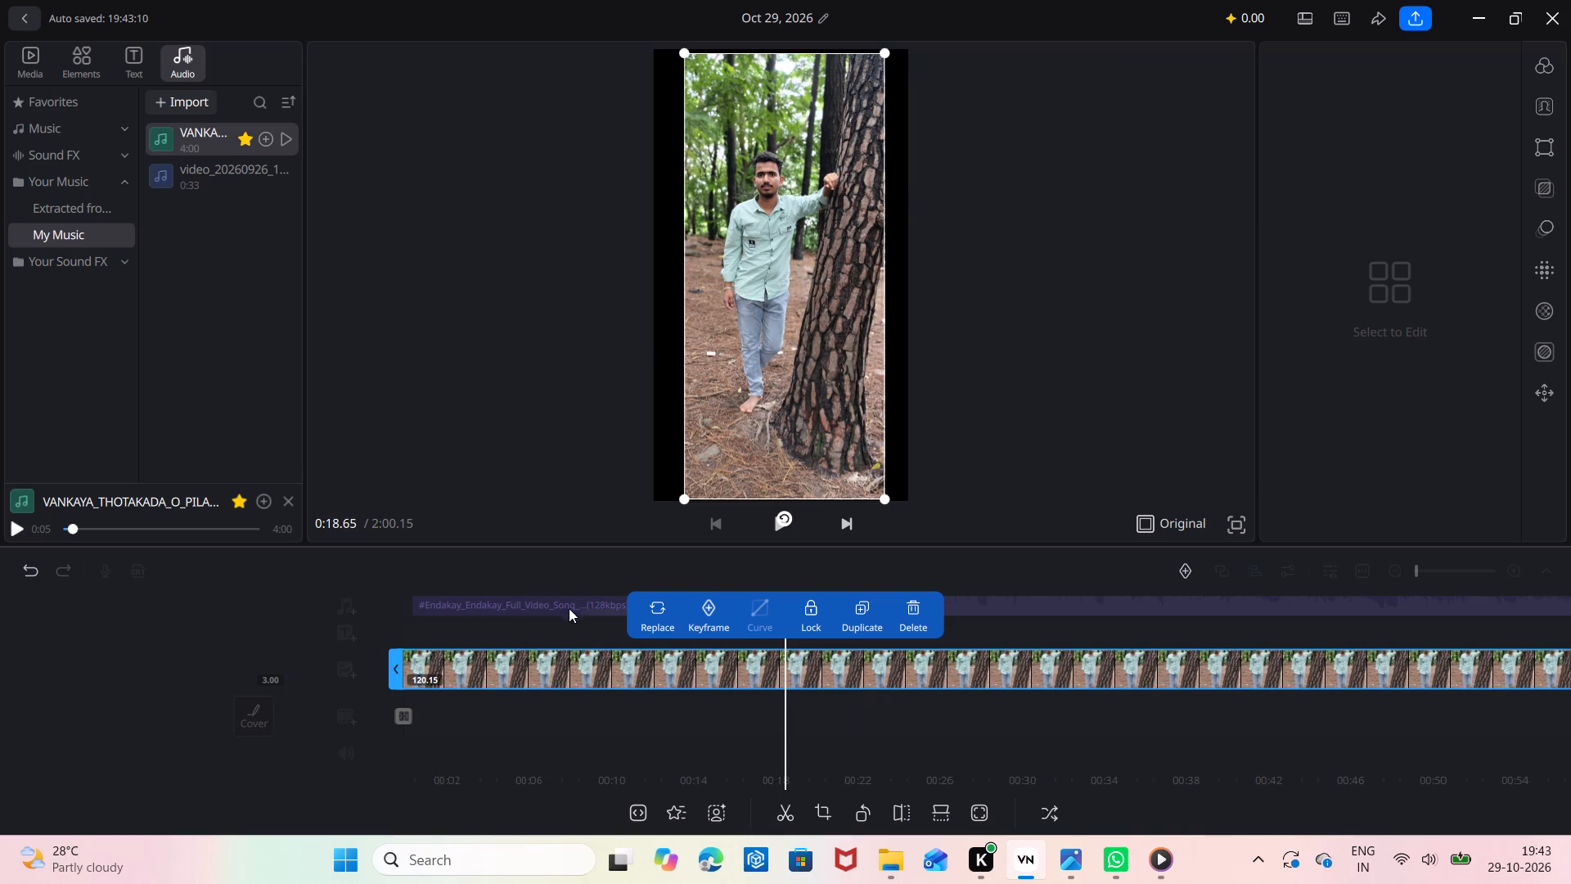
click(567, 603)
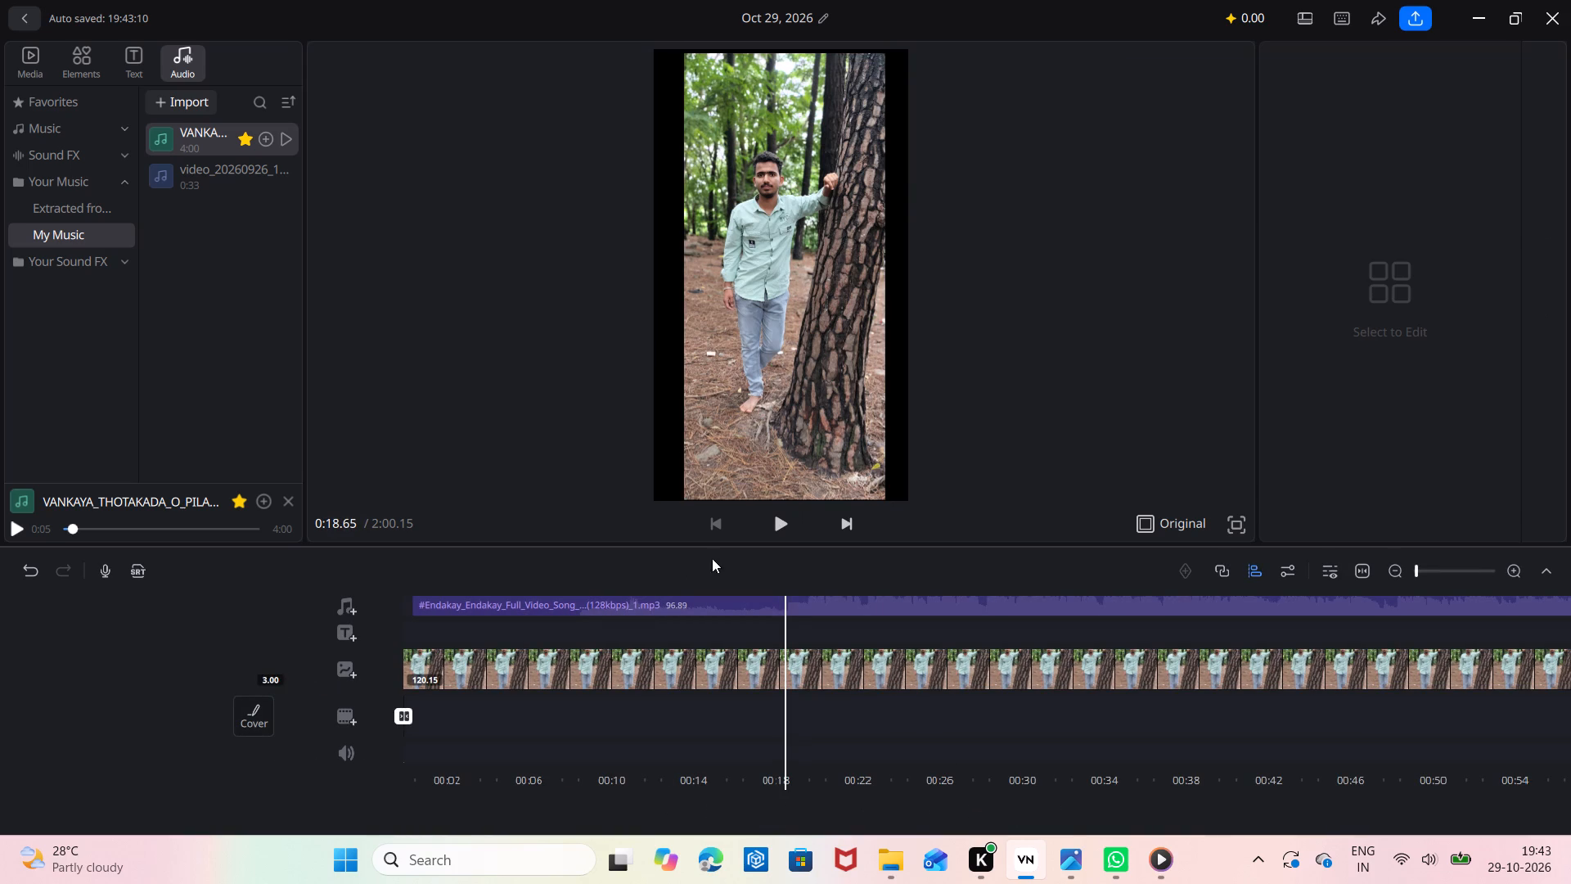
click(777, 517)
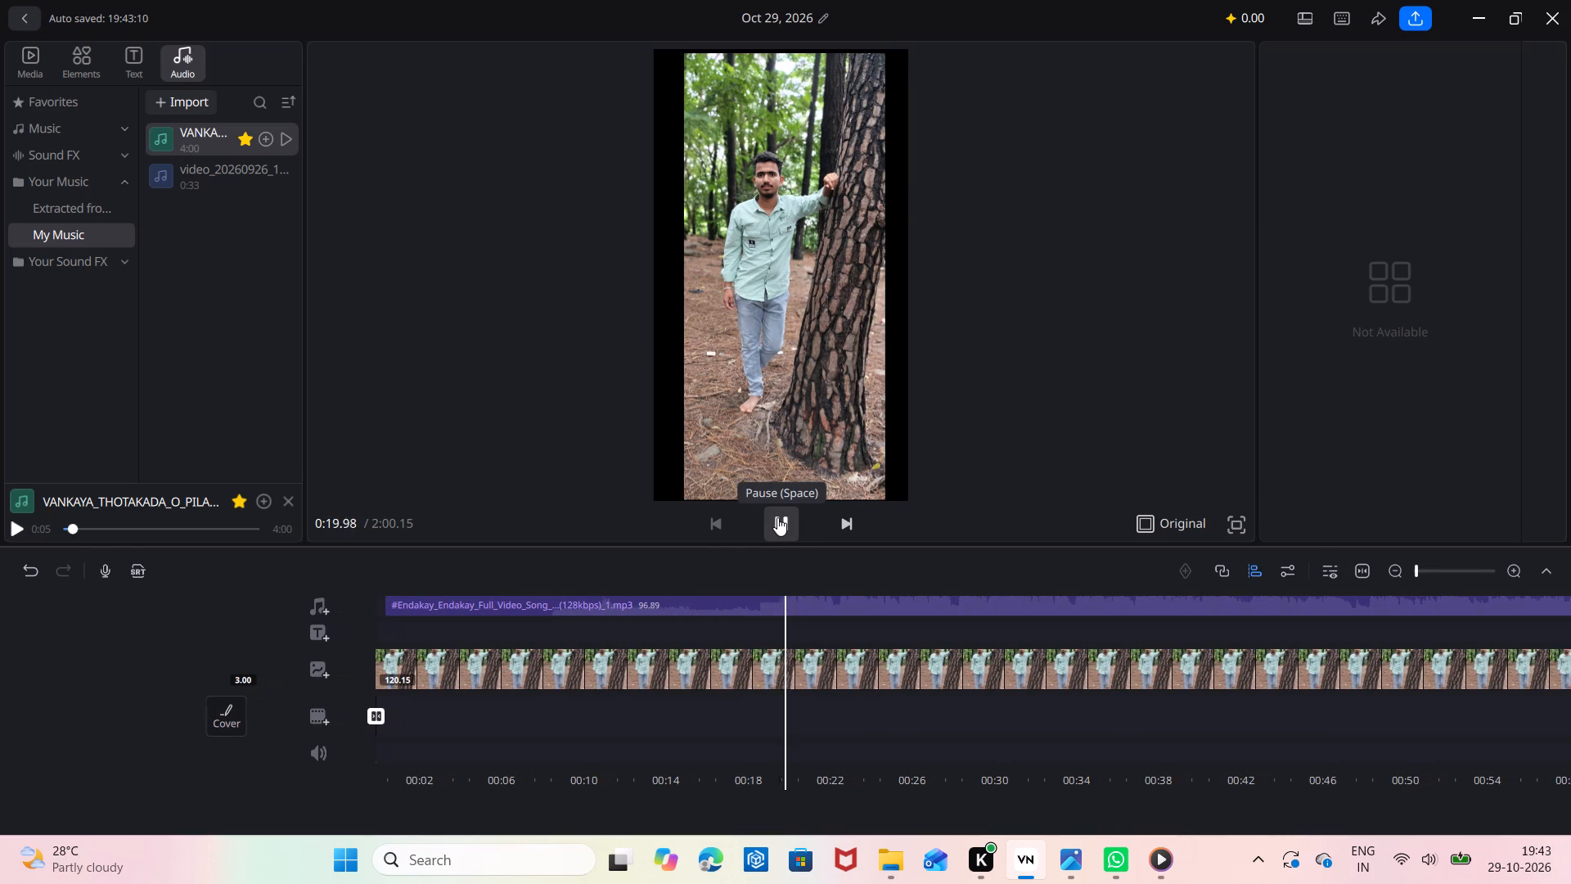
click(777, 517)
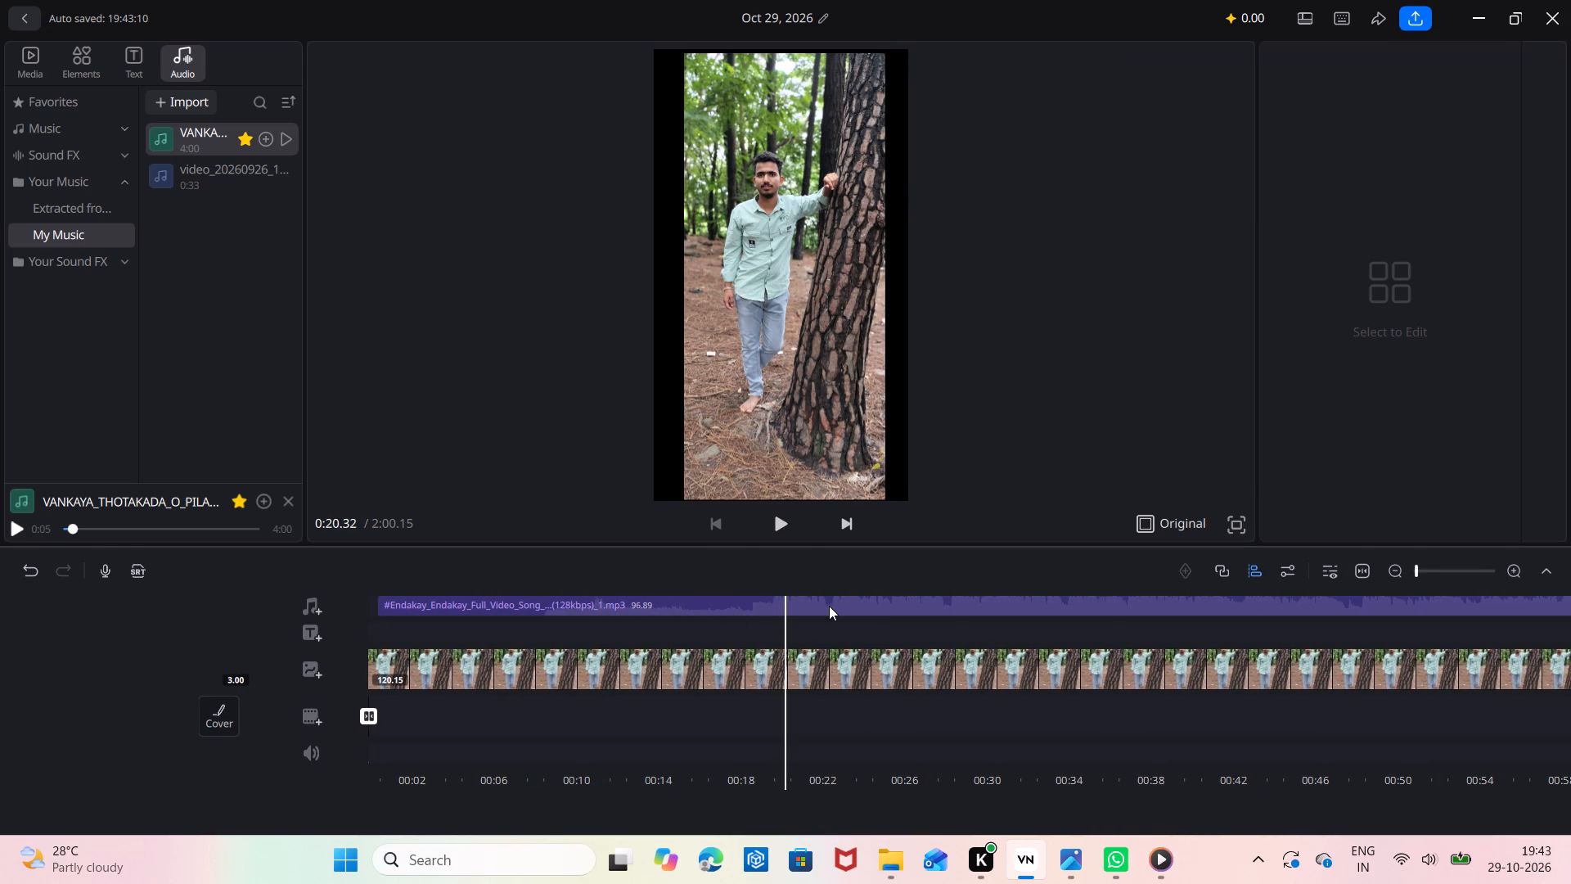
Split the song clip at about 0:15.64 and delete the part before the cut.
drag(829, 605, 871, 607)
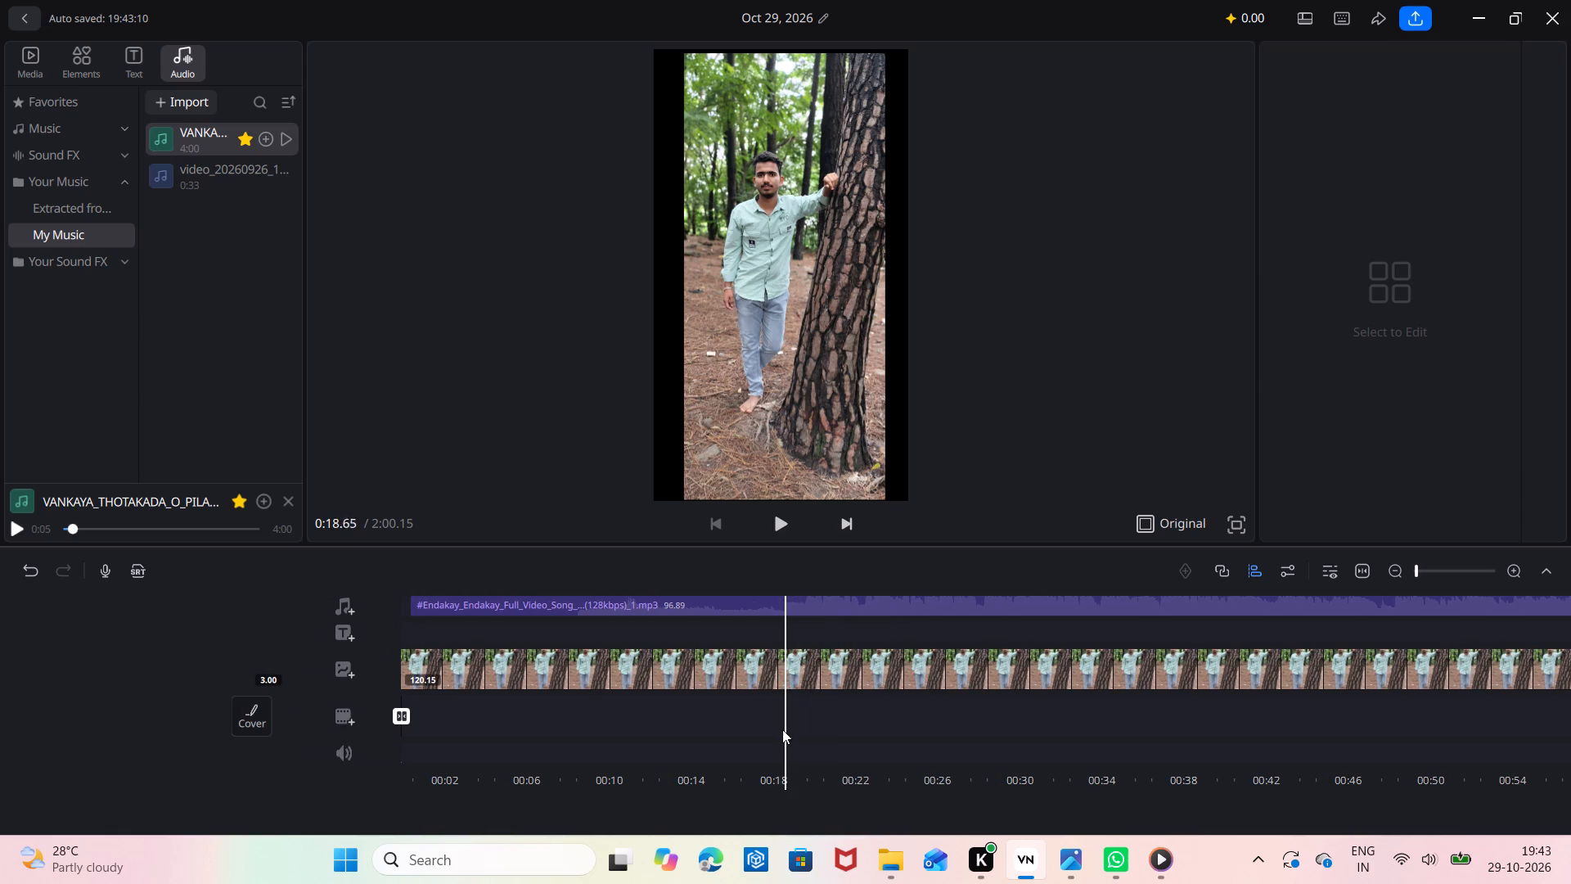
click(722, 605)
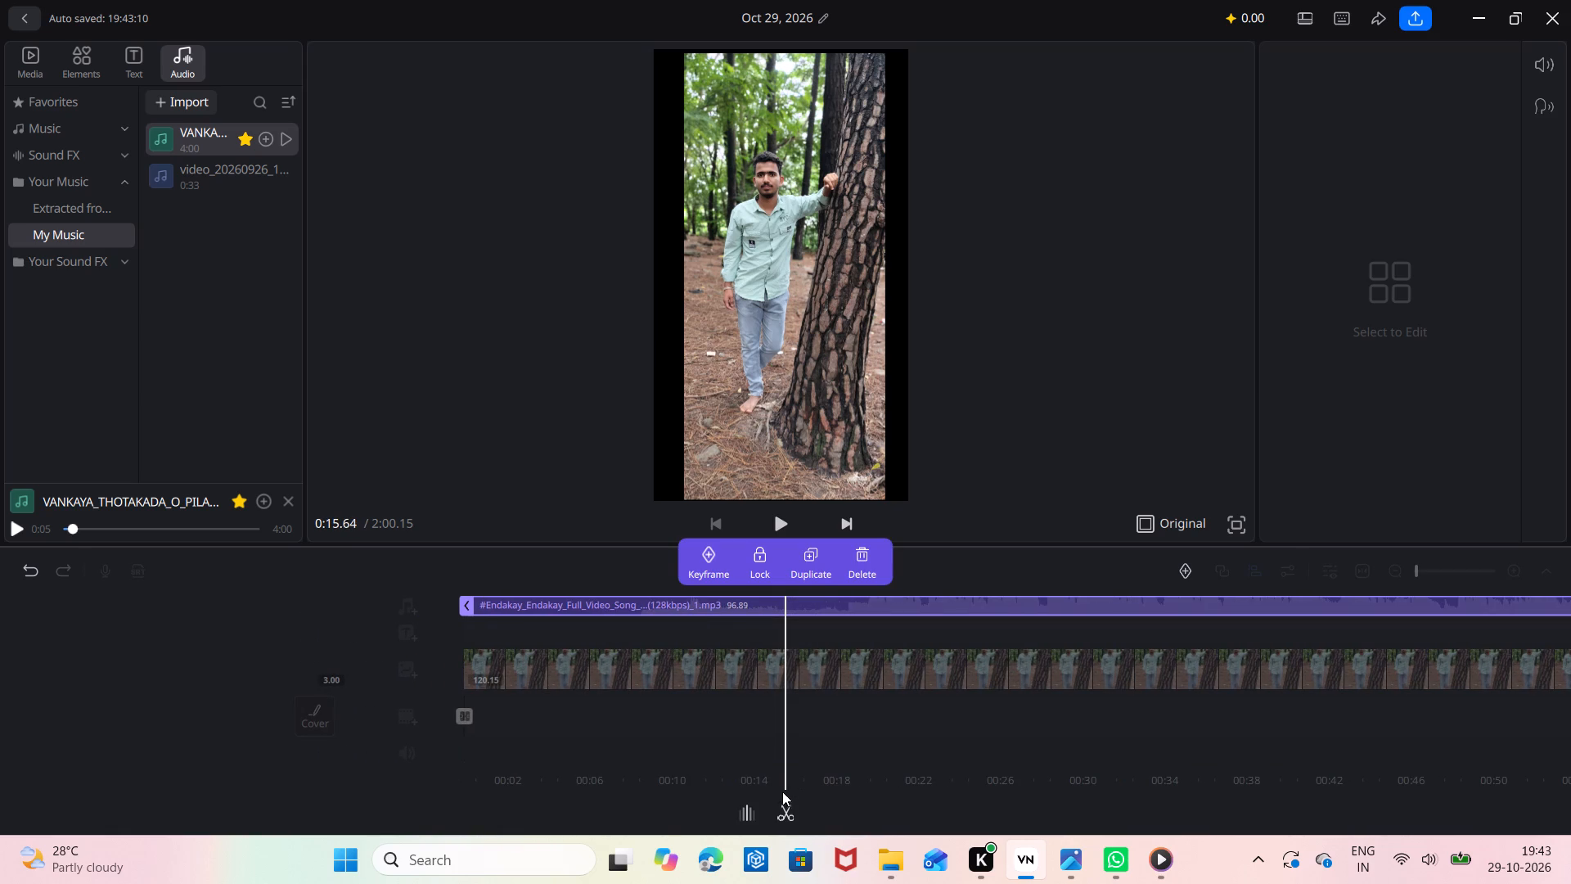
click(777, 805)
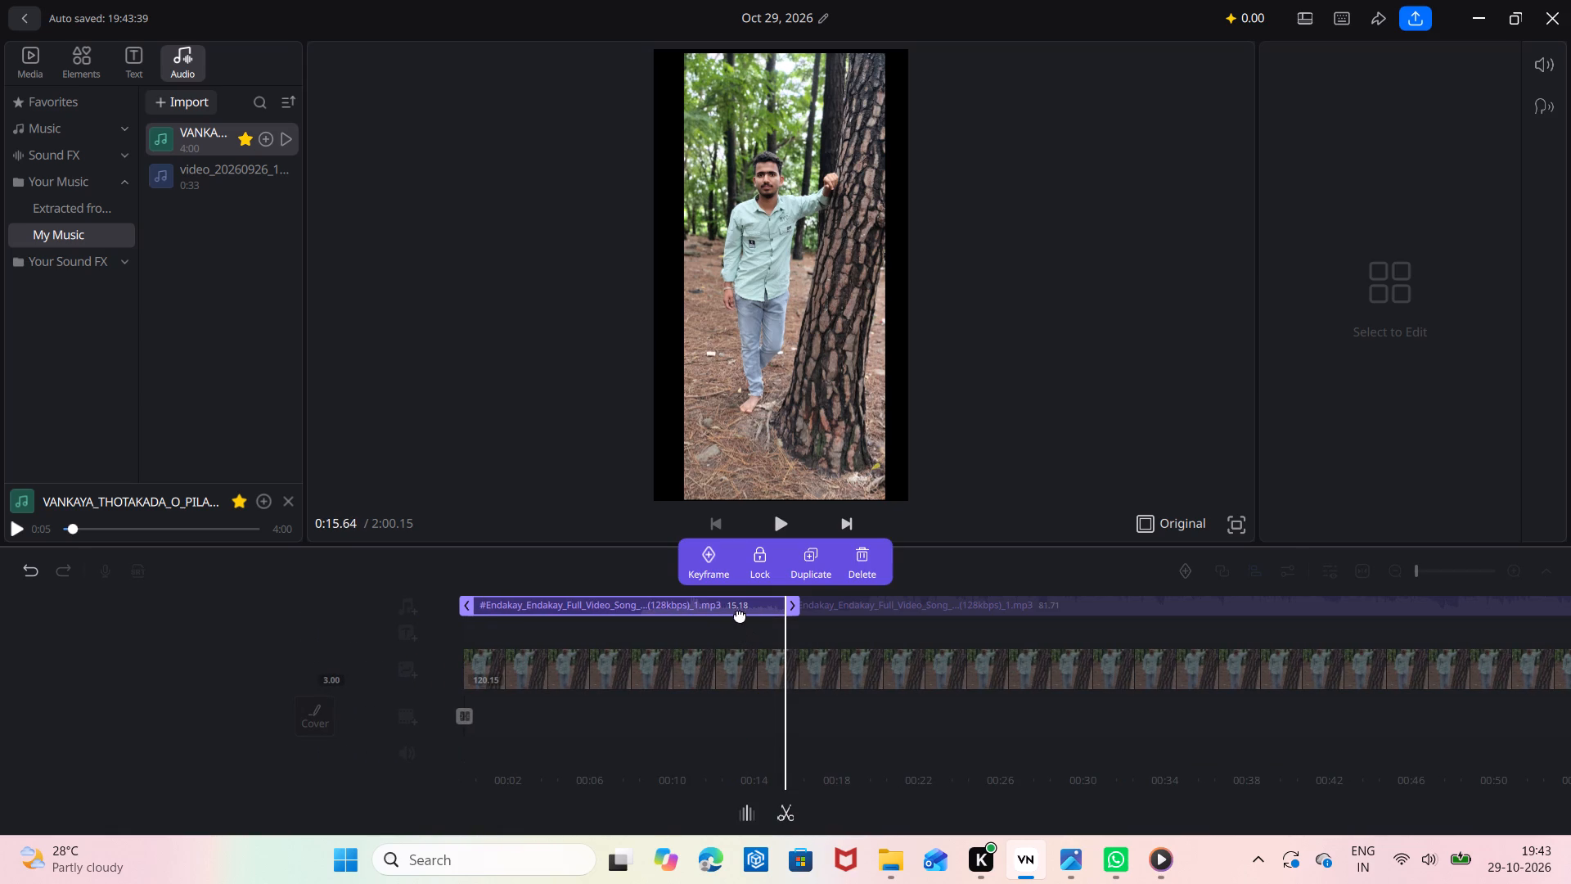
click(788, 526)
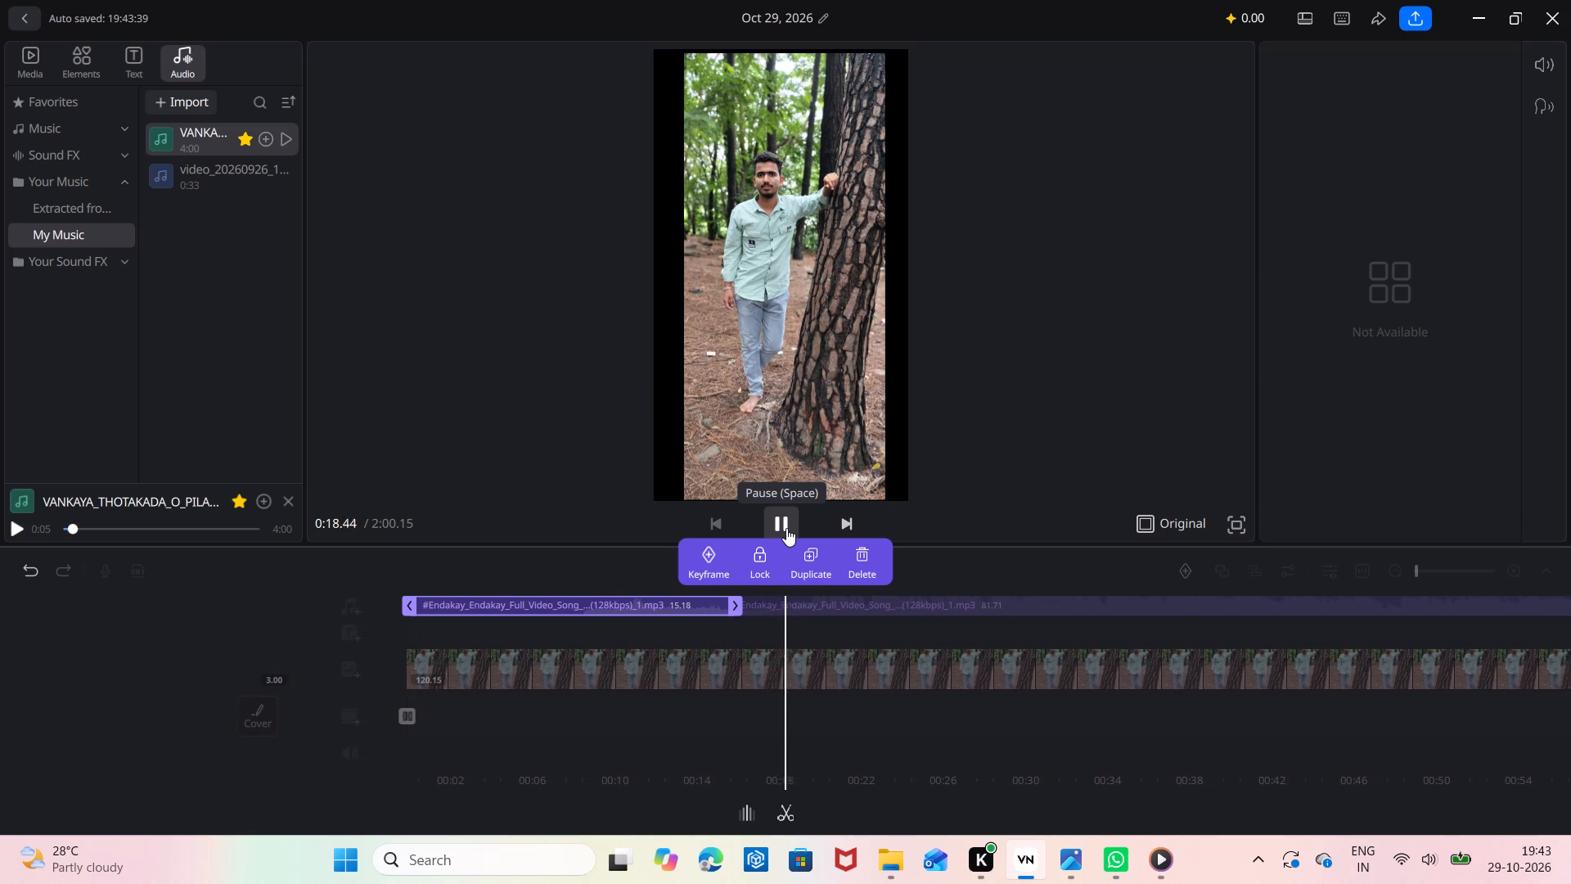
click(786, 528)
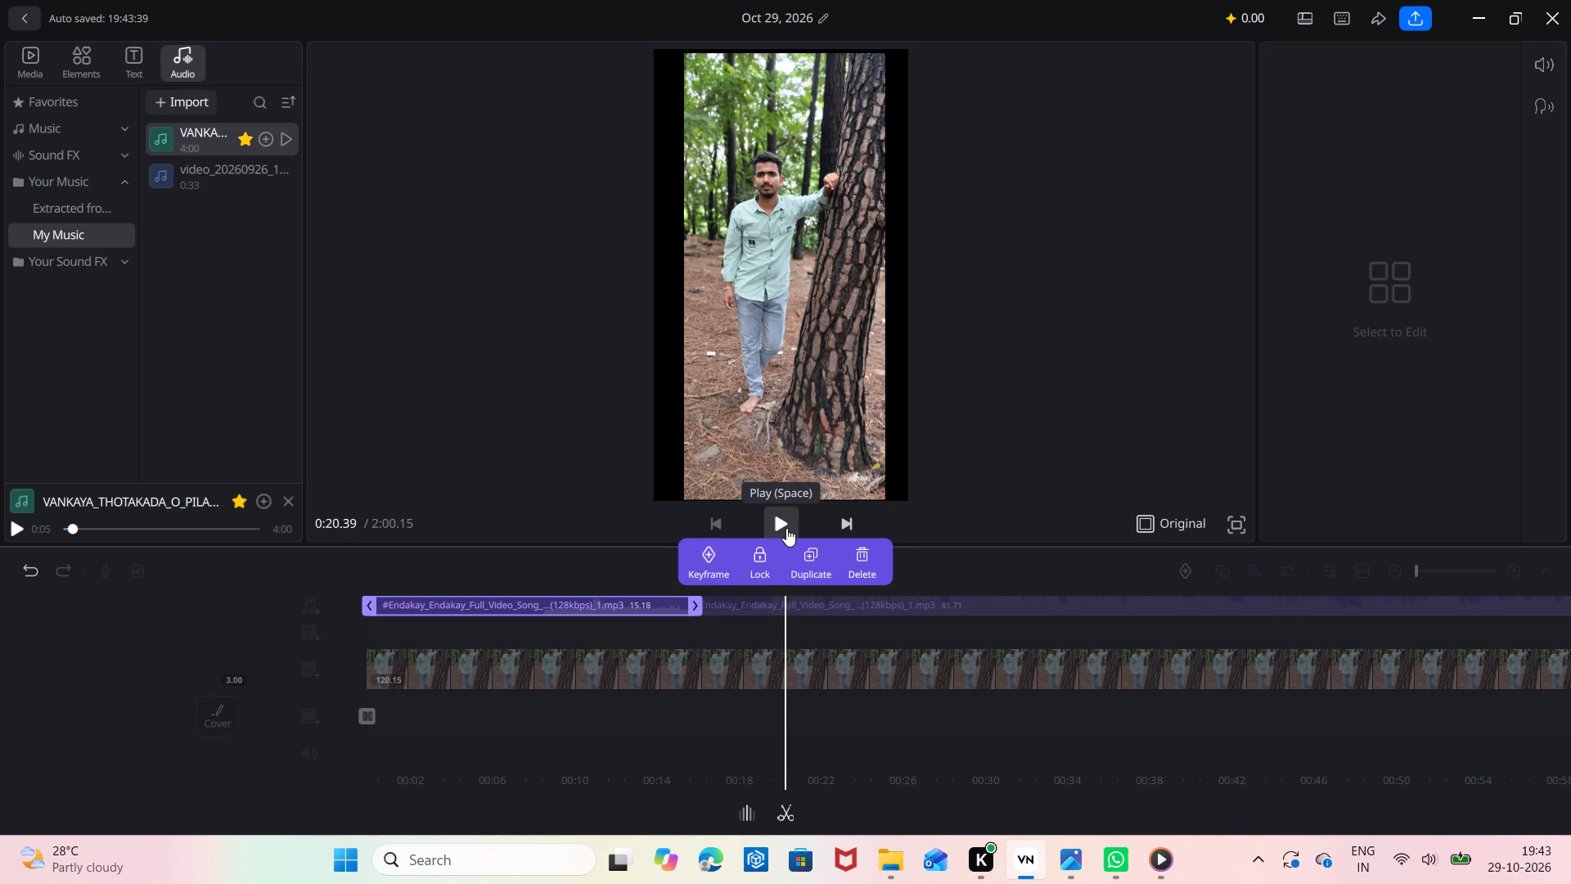
click(658, 608)
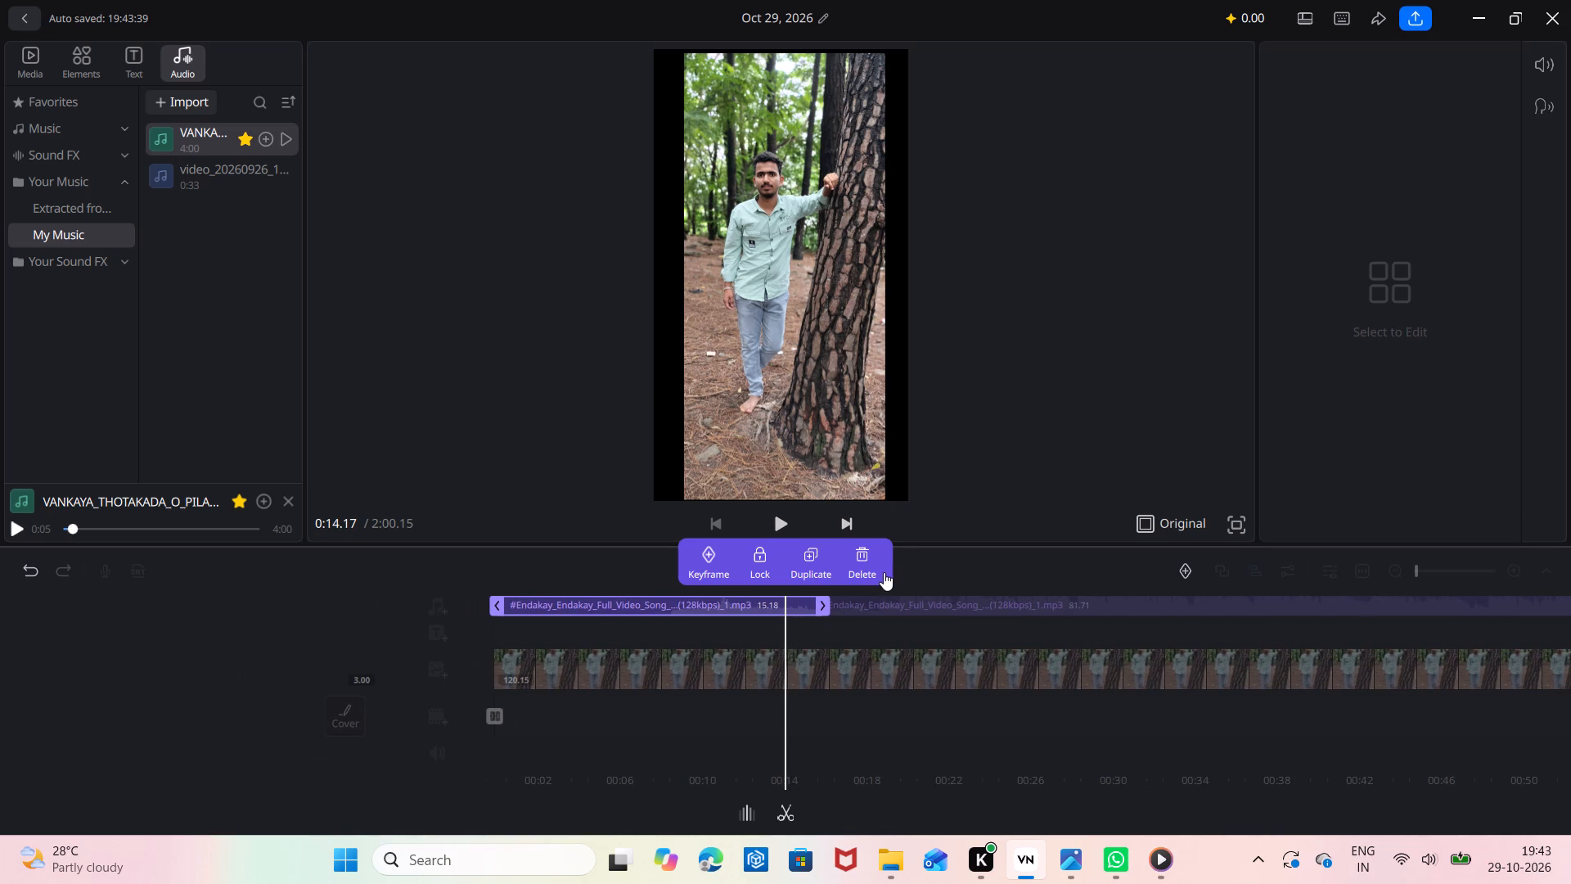
click(873, 563)
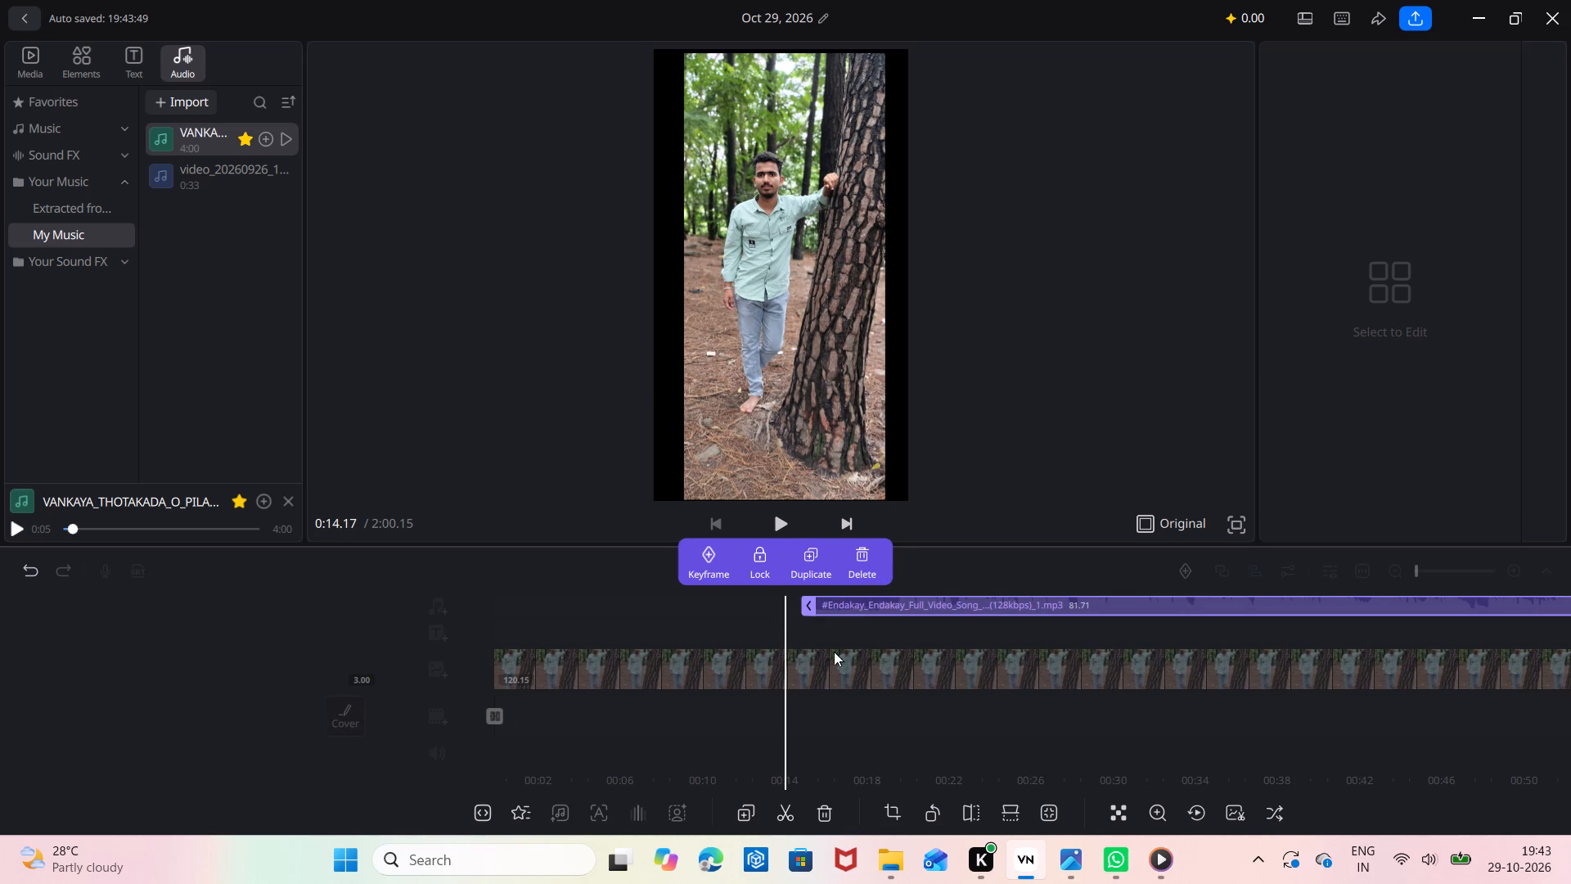
Move the remaining song clip back to the beginning of the timeline.
drag(835, 679, 845, 701)
click(824, 665)
drag(839, 602, 828, 604)
drag(828, 604, 496, 684)
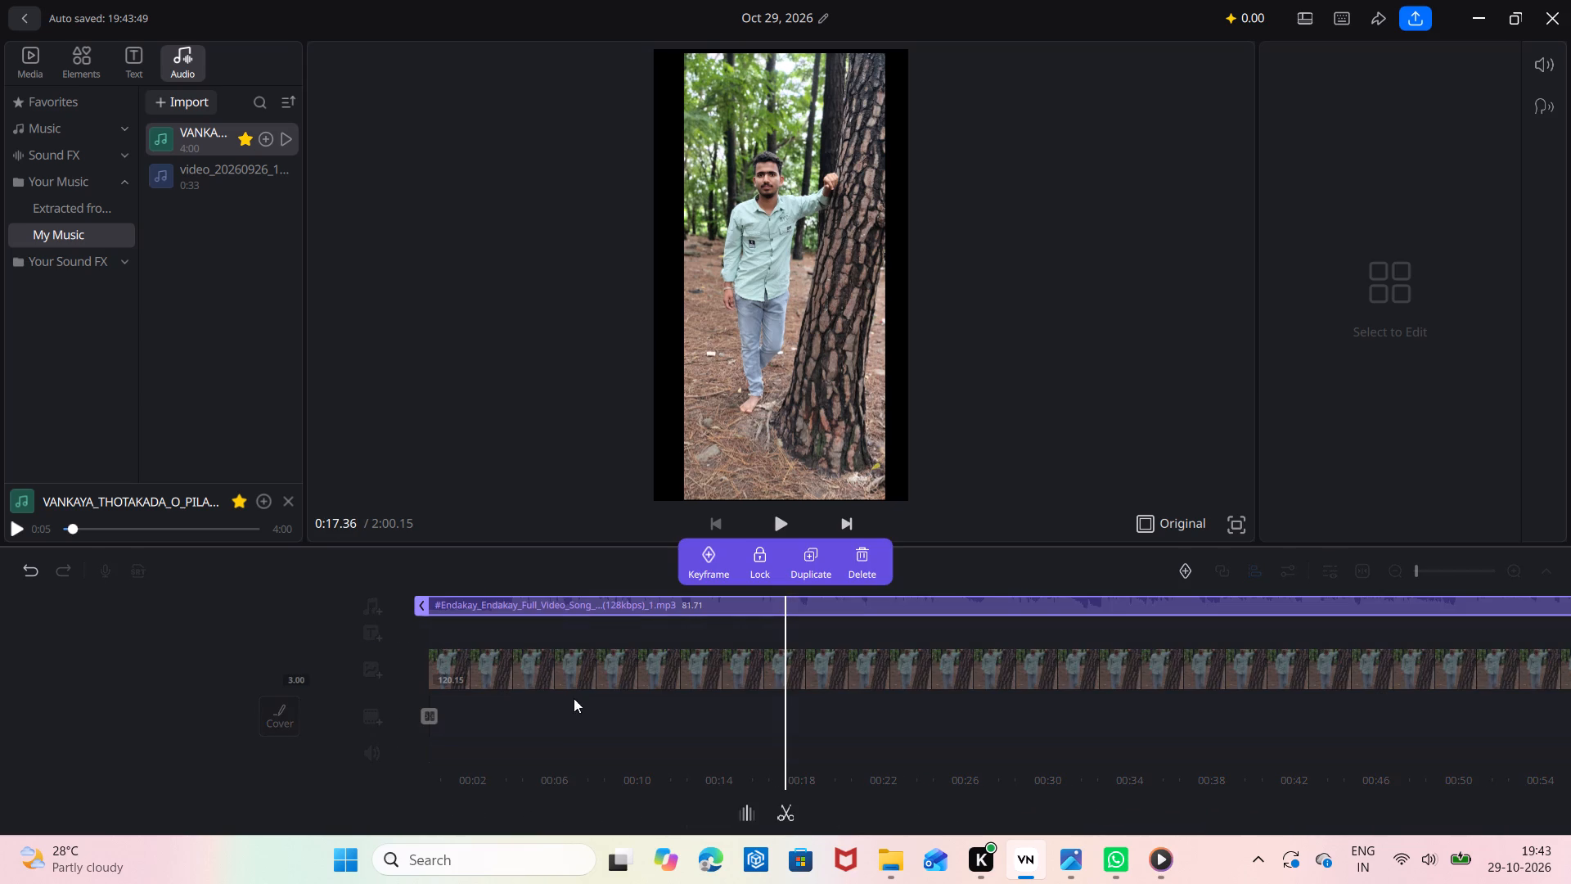
Play from the beginning past the song's end and shorten the tree photo overlay to finish just after it, at 82.21 seconds.
drag(867, 715, 1348, 720)
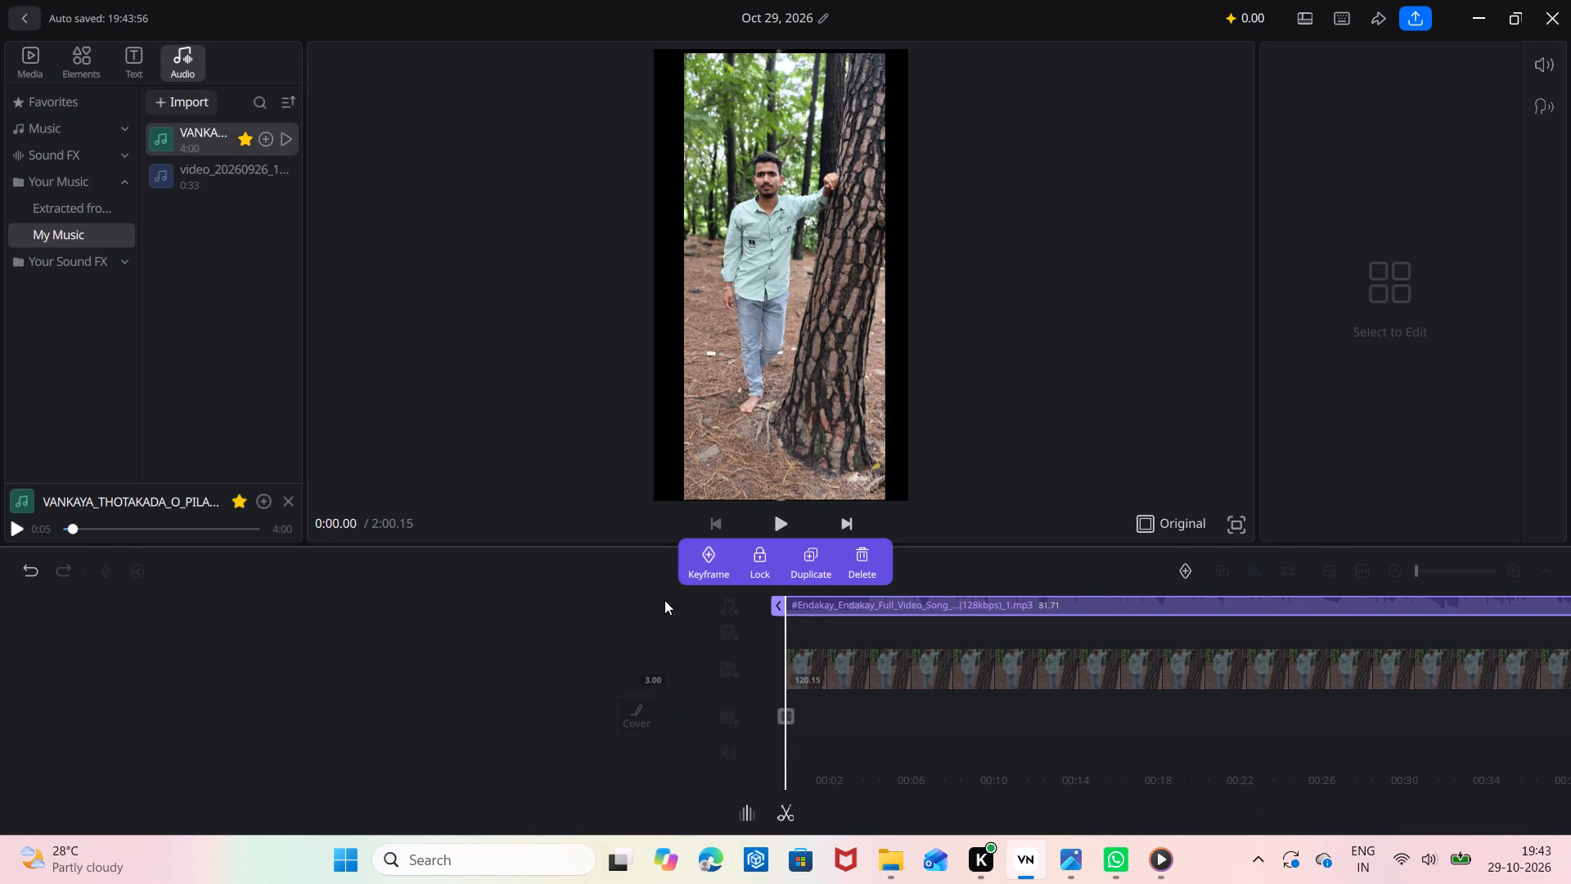
click(772, 530)
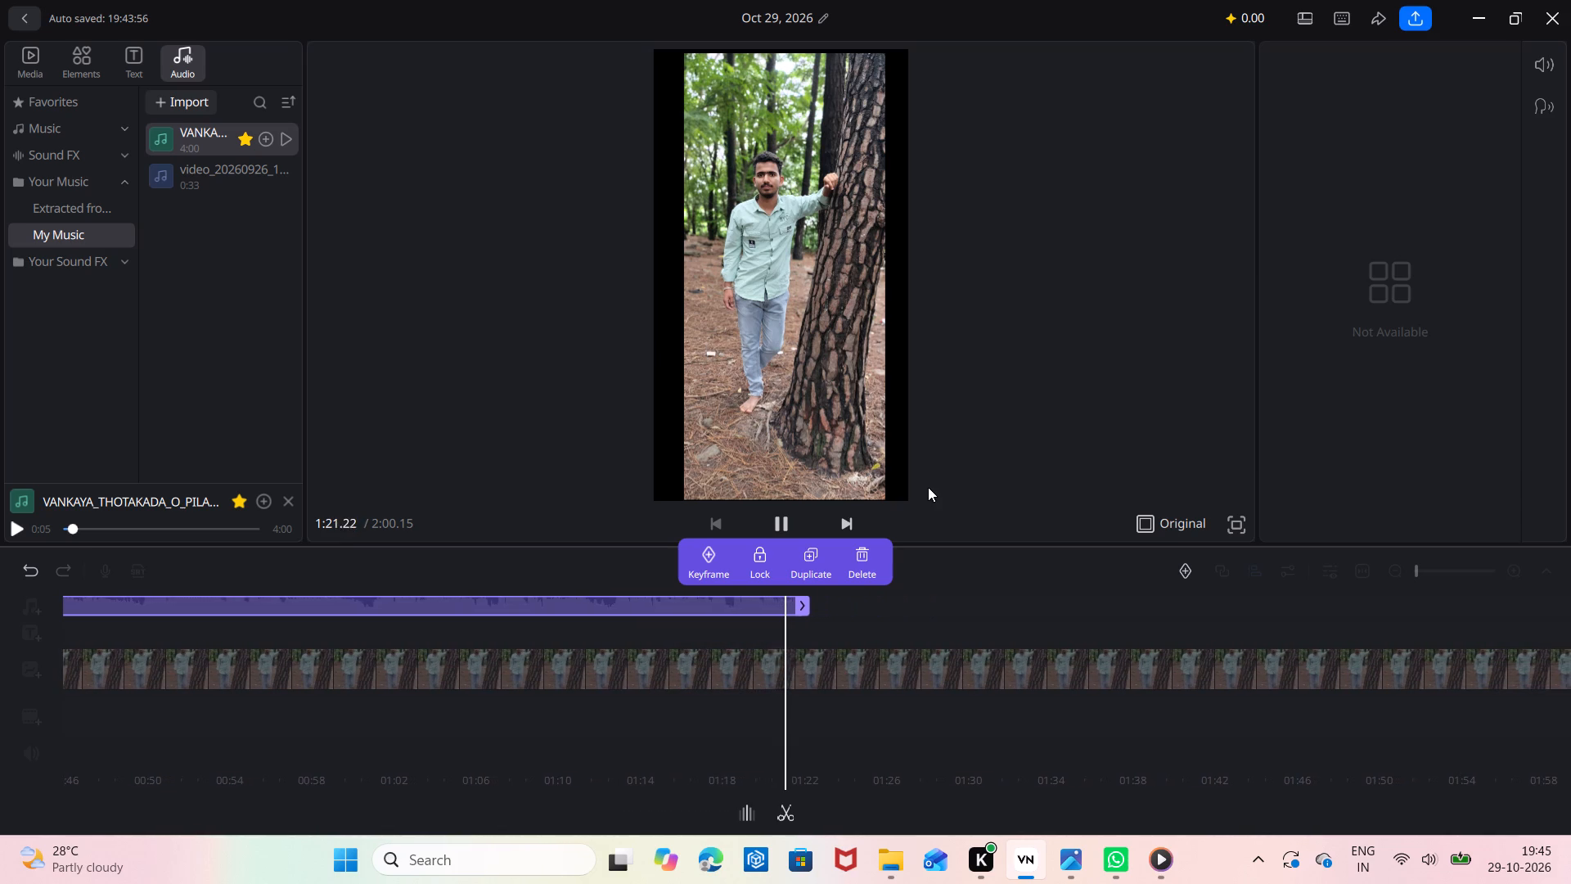
click(772, 518)
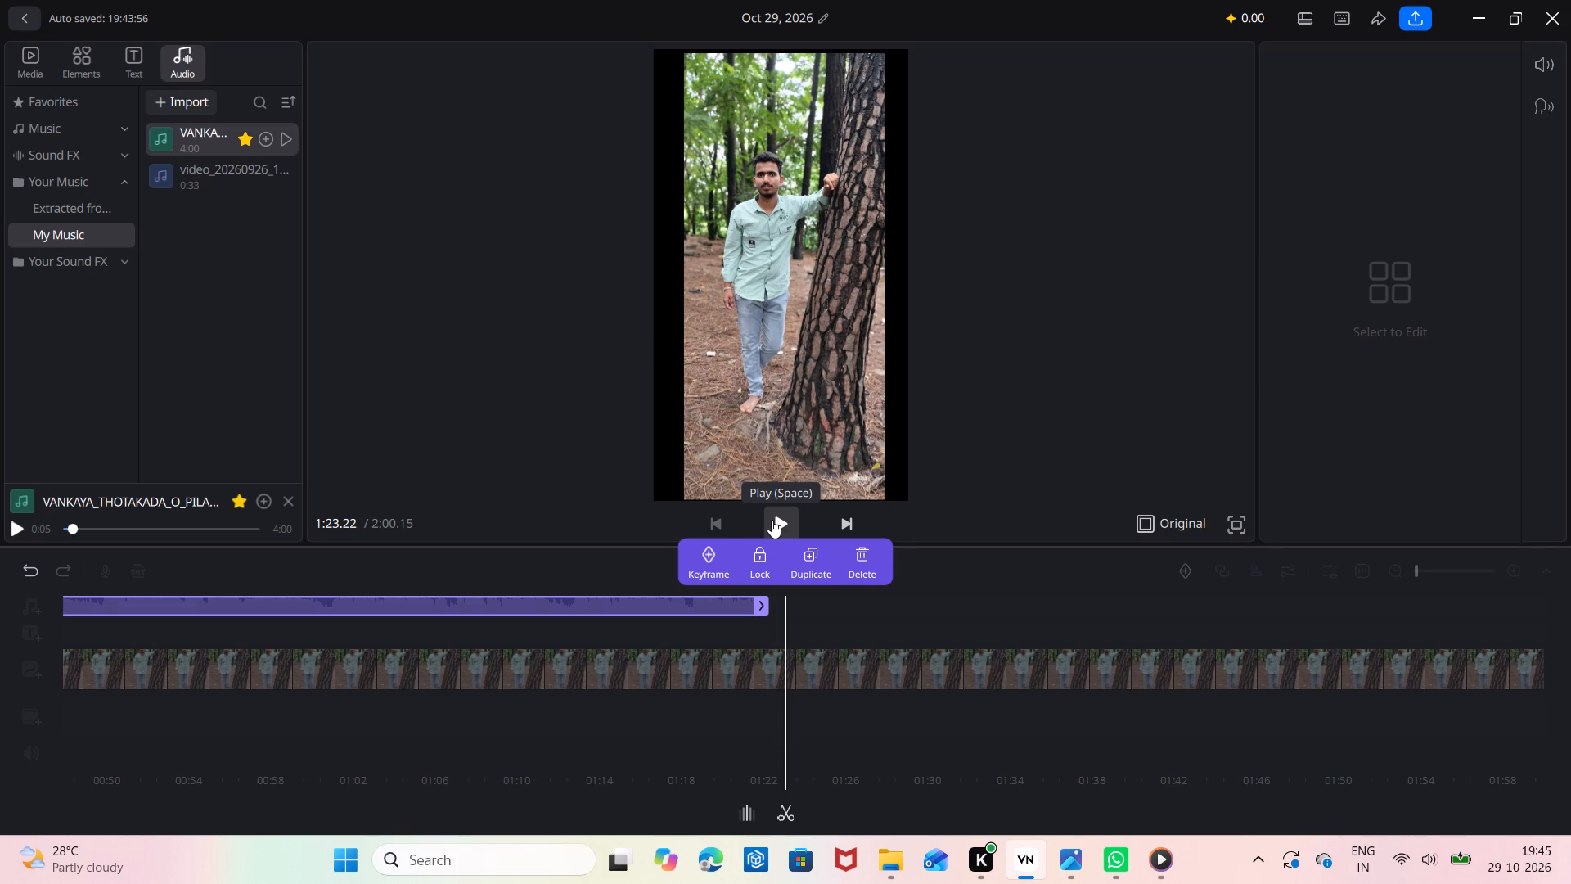
click(930, 679)
click(930, 679)
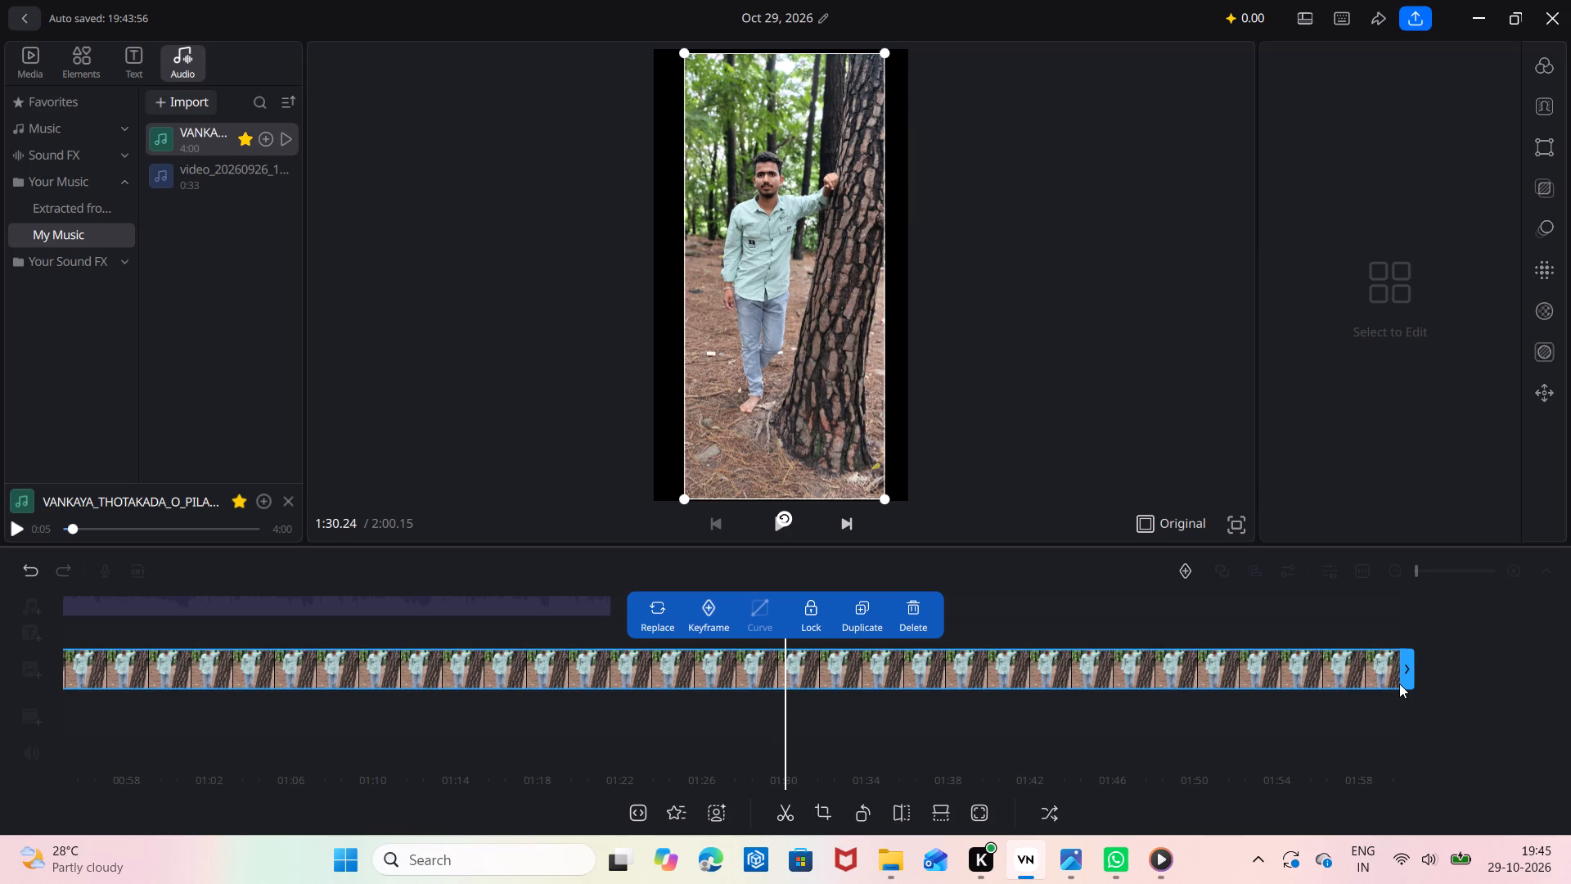
drag(1399, 683, 1150, 695)
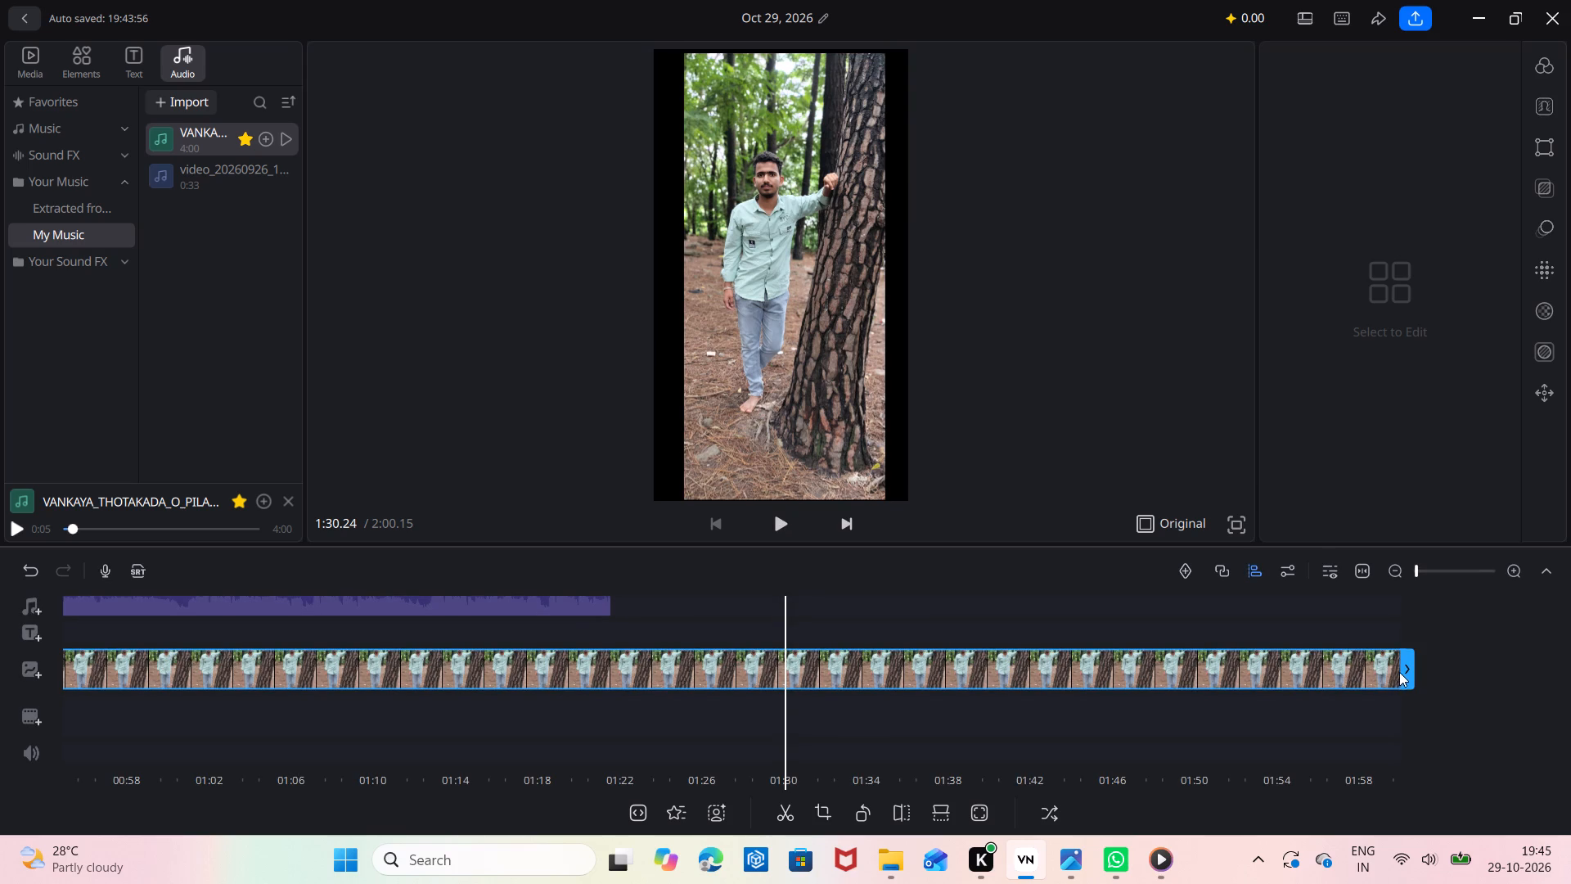
drag(1404, 667, 1209, 662)
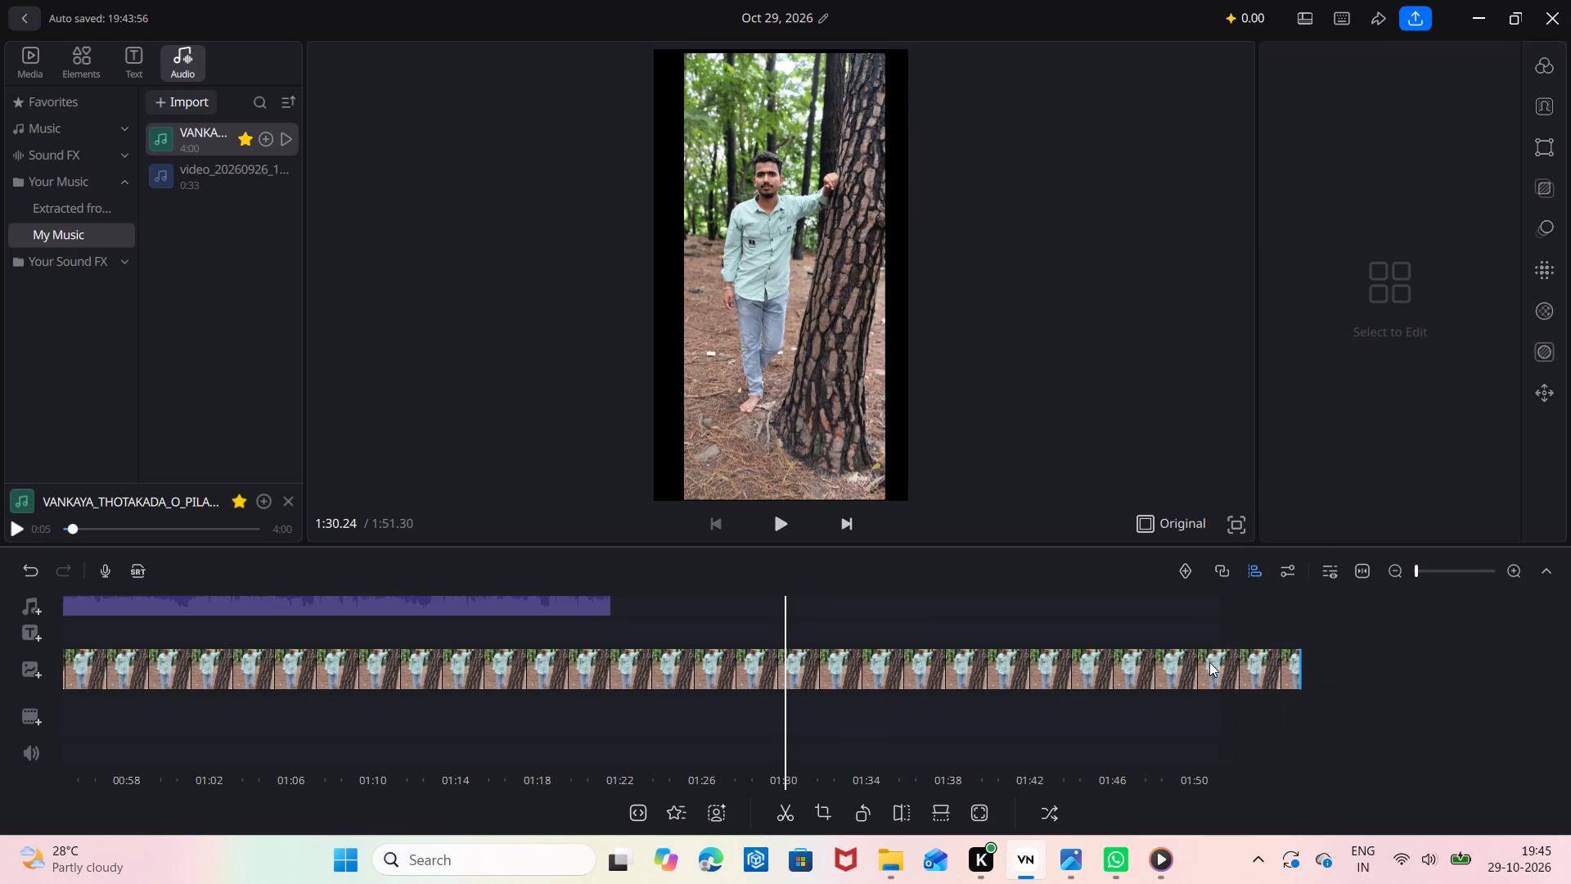
drag(1209, 662, 829, 656)
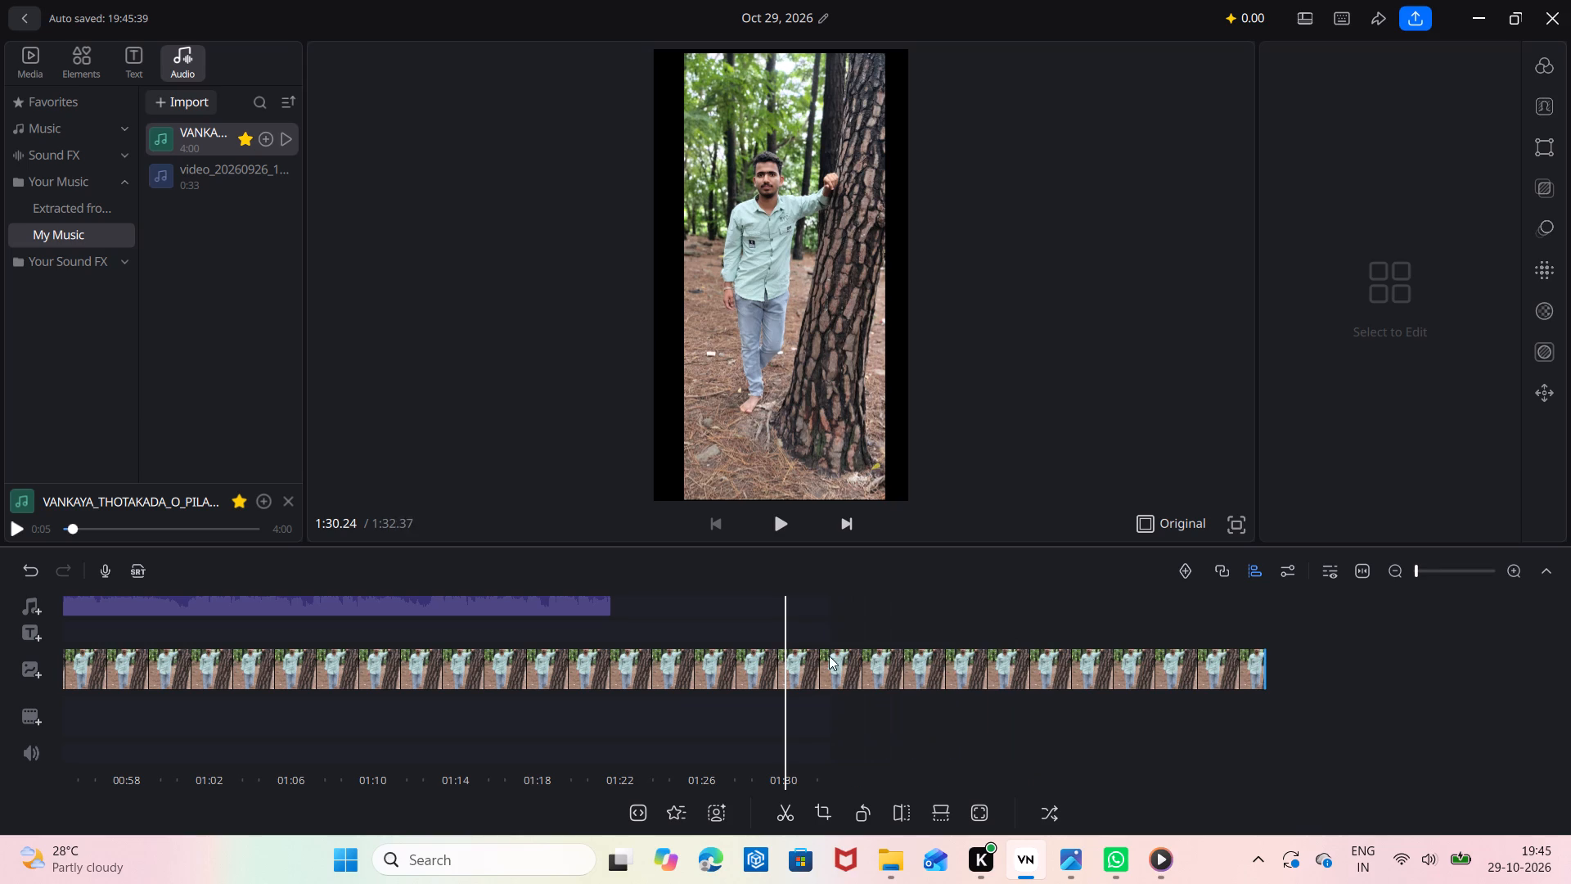
drag(829, 656, 822, 656)
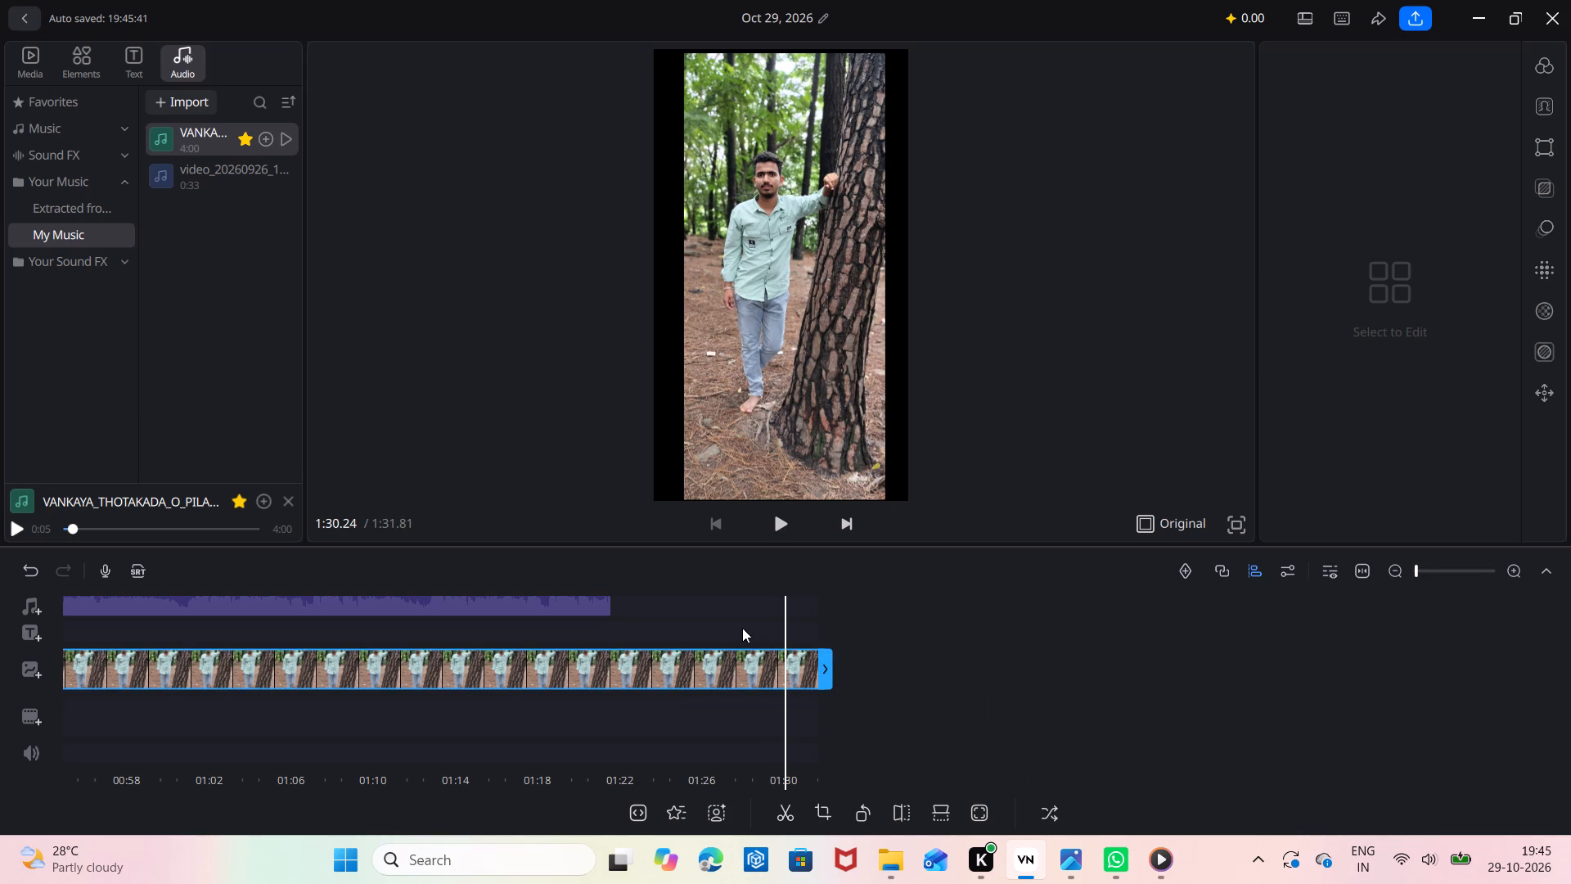
drag(719, 620, 957, 648)
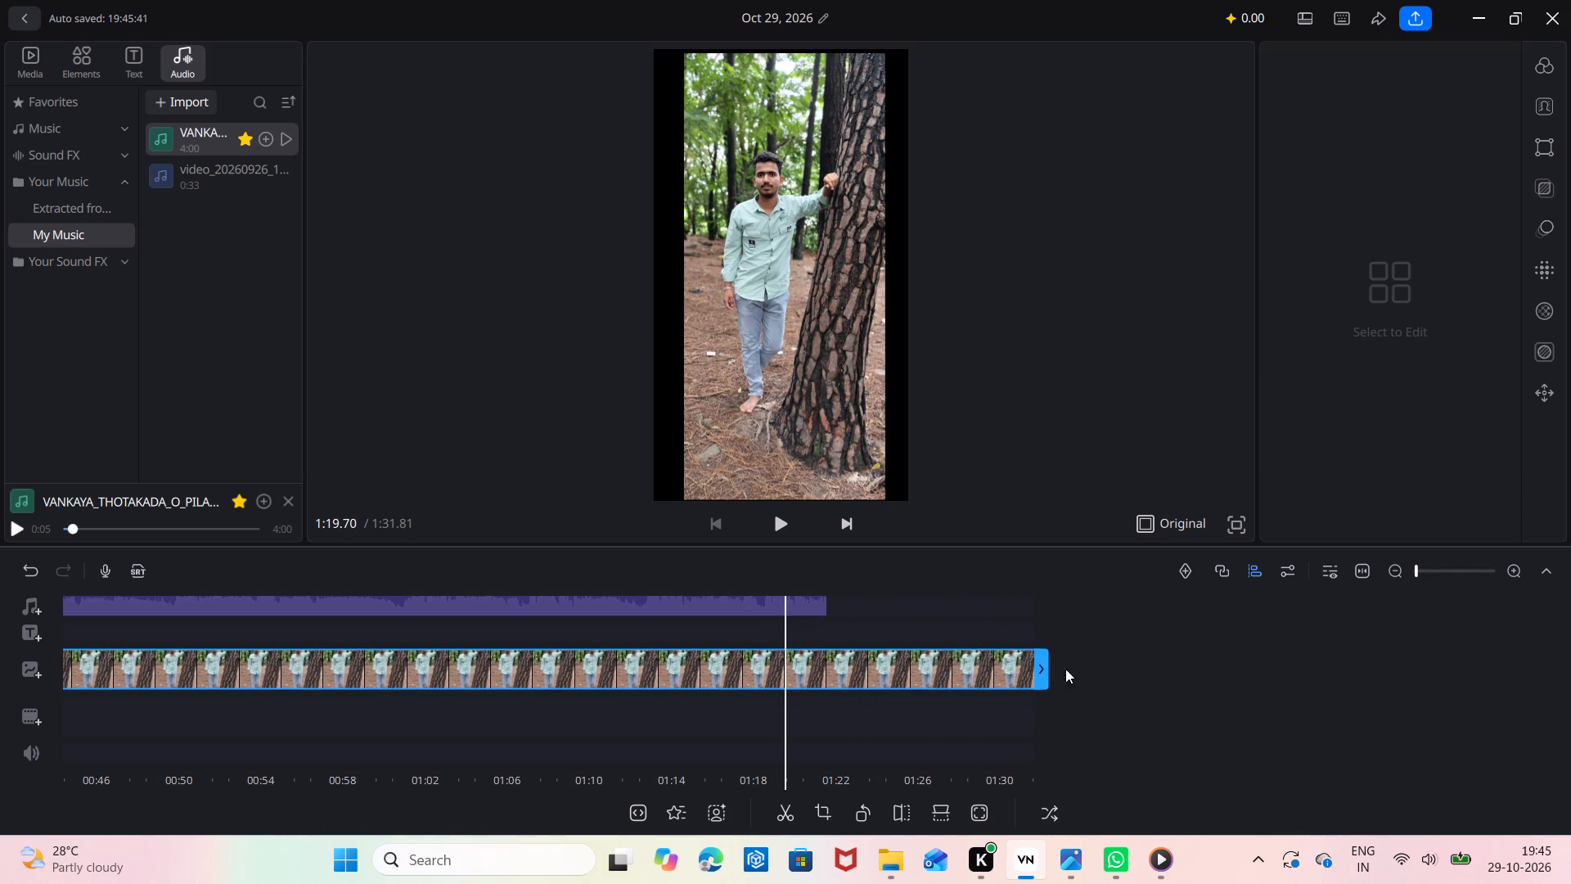
drag(1038, 677, 911, 674)
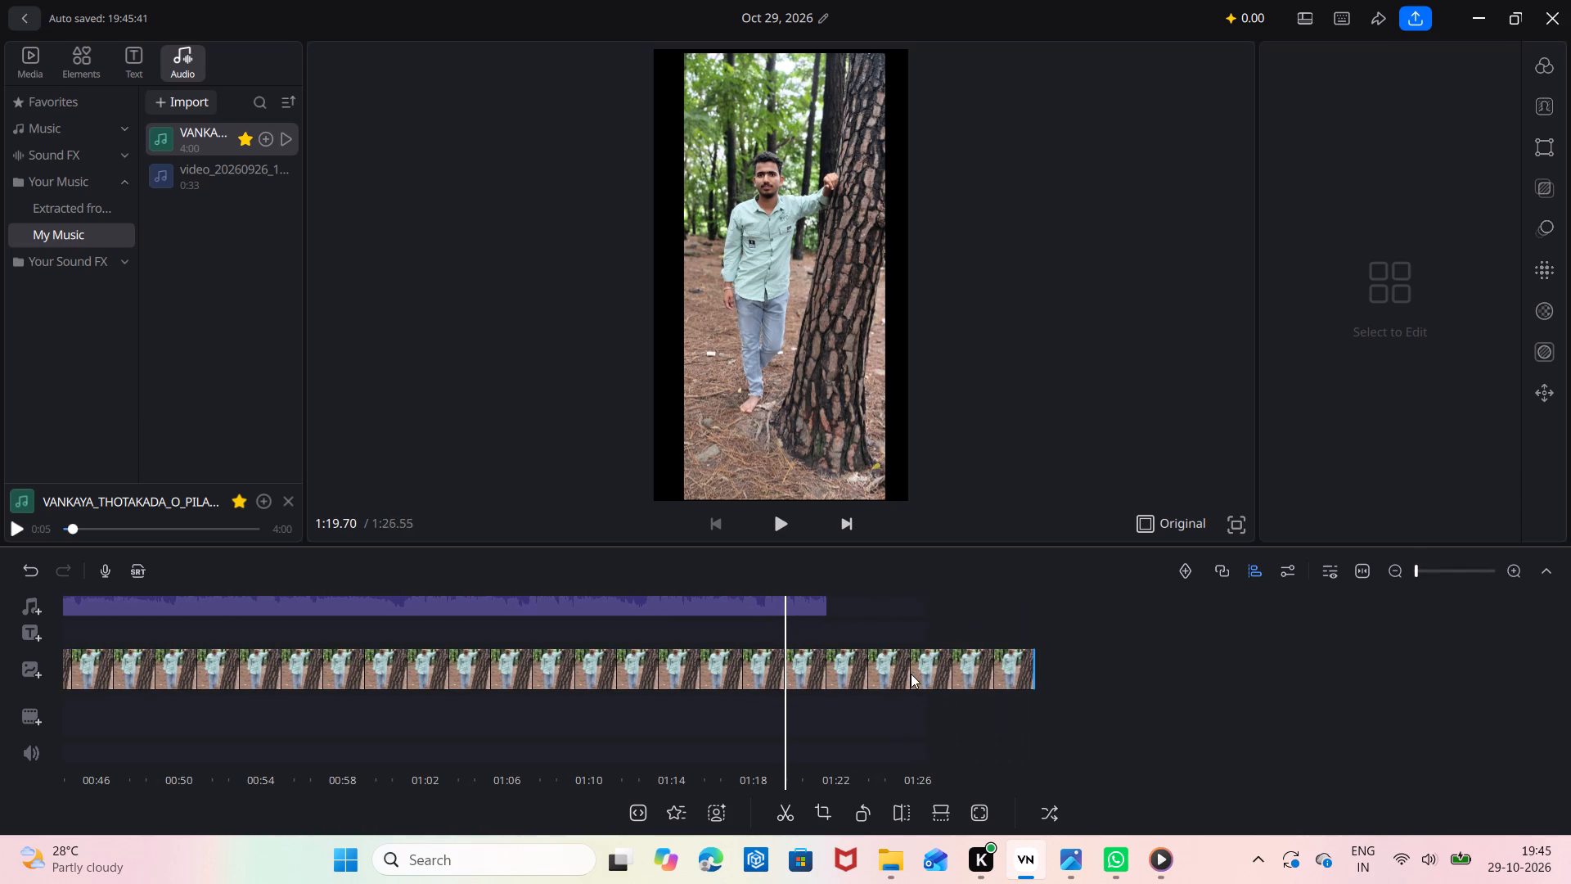
drag(911, 674, 835, 668)
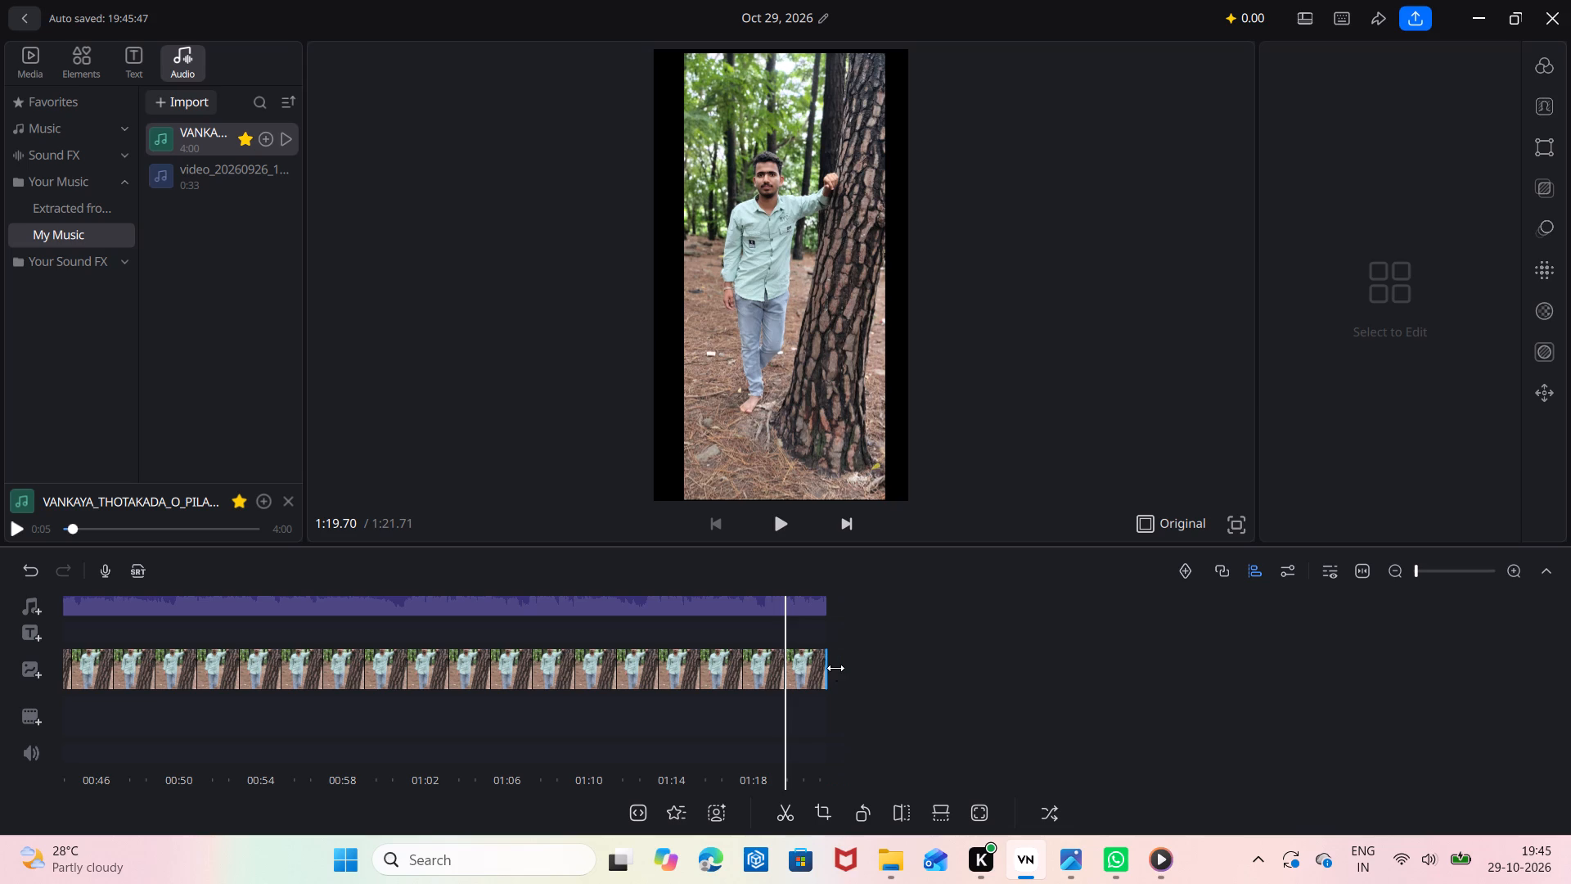
drag(835, 668, 840, 670)
Check playback at the end of the song, and play the whole video from the beginning.
click(782, 533)
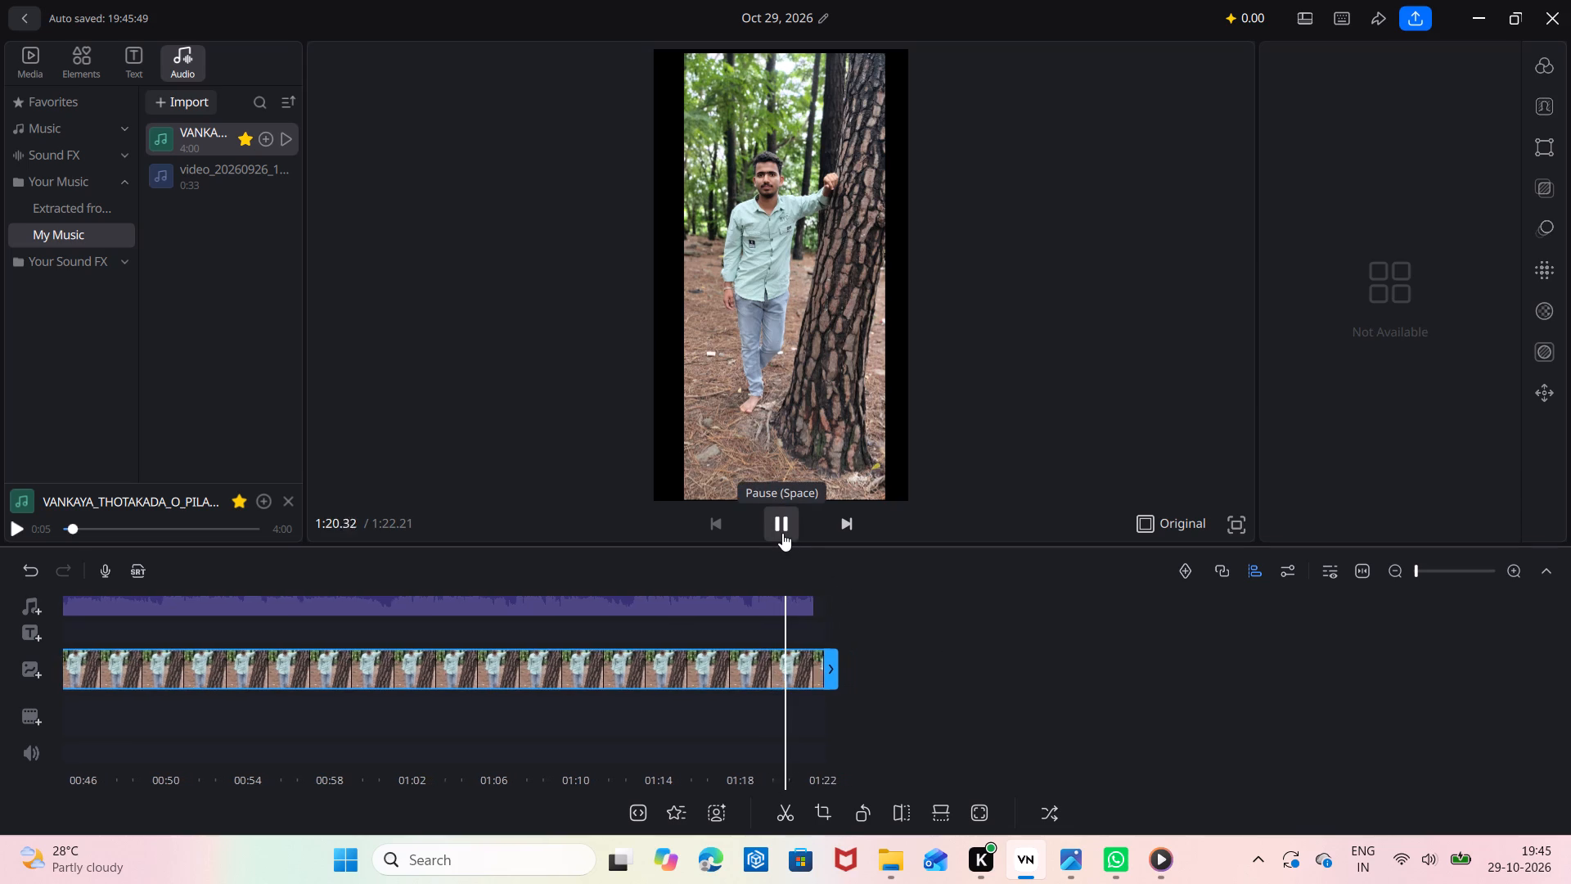
click(782, 533)
drag(876, 676, 1570, 772)
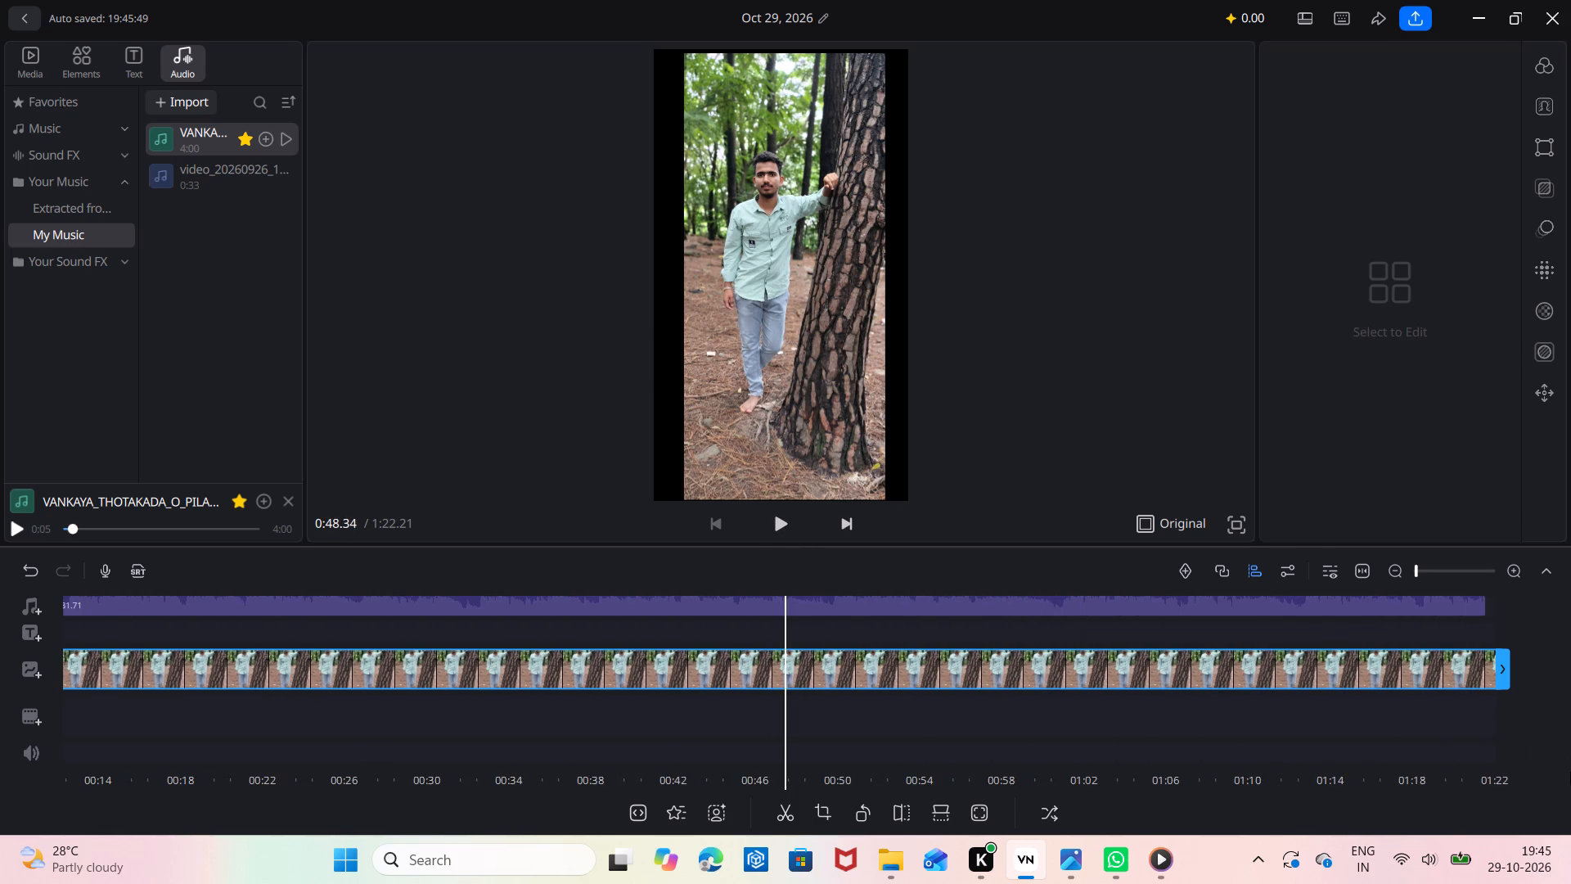
drag(1570, 772, 1570, 773)
drag(921, 737, 1570, 736)
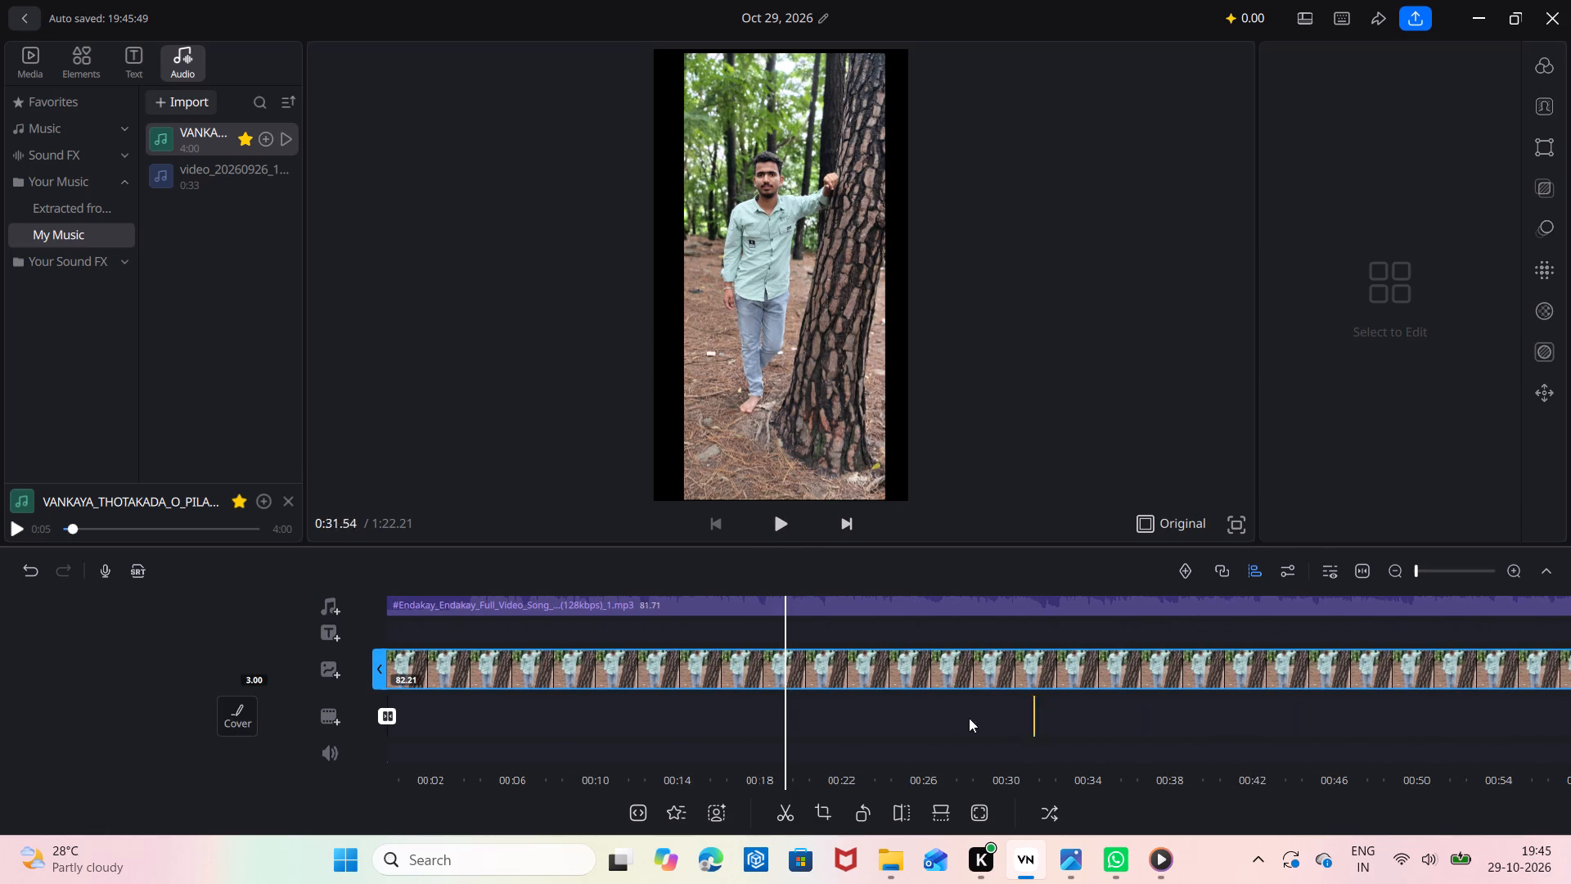
drag(928, 728, 1408, 733)
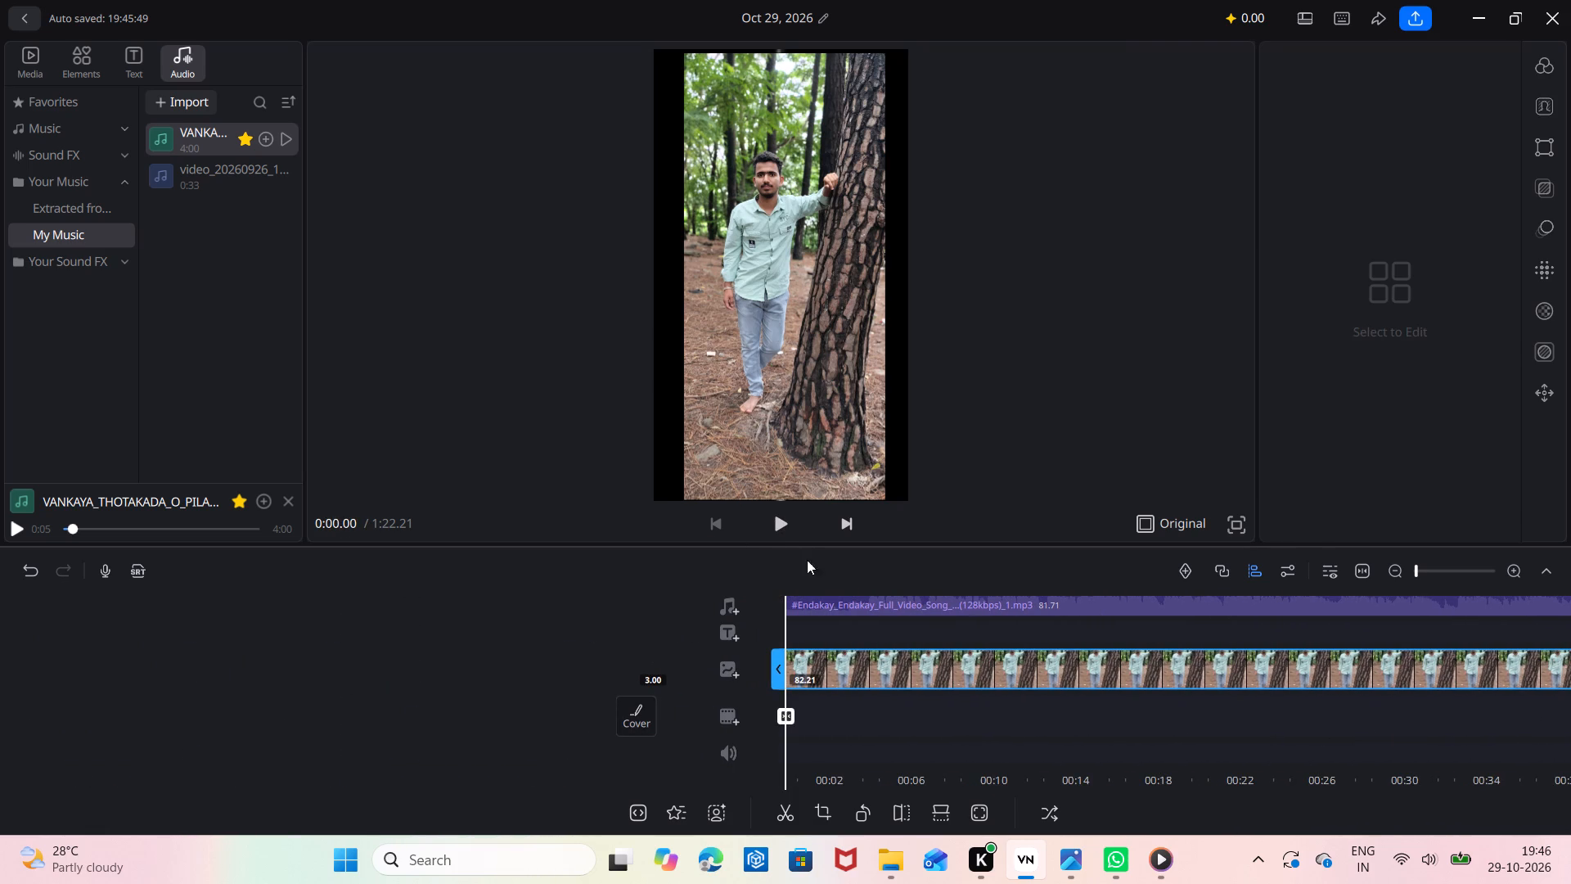
click(786, 534)
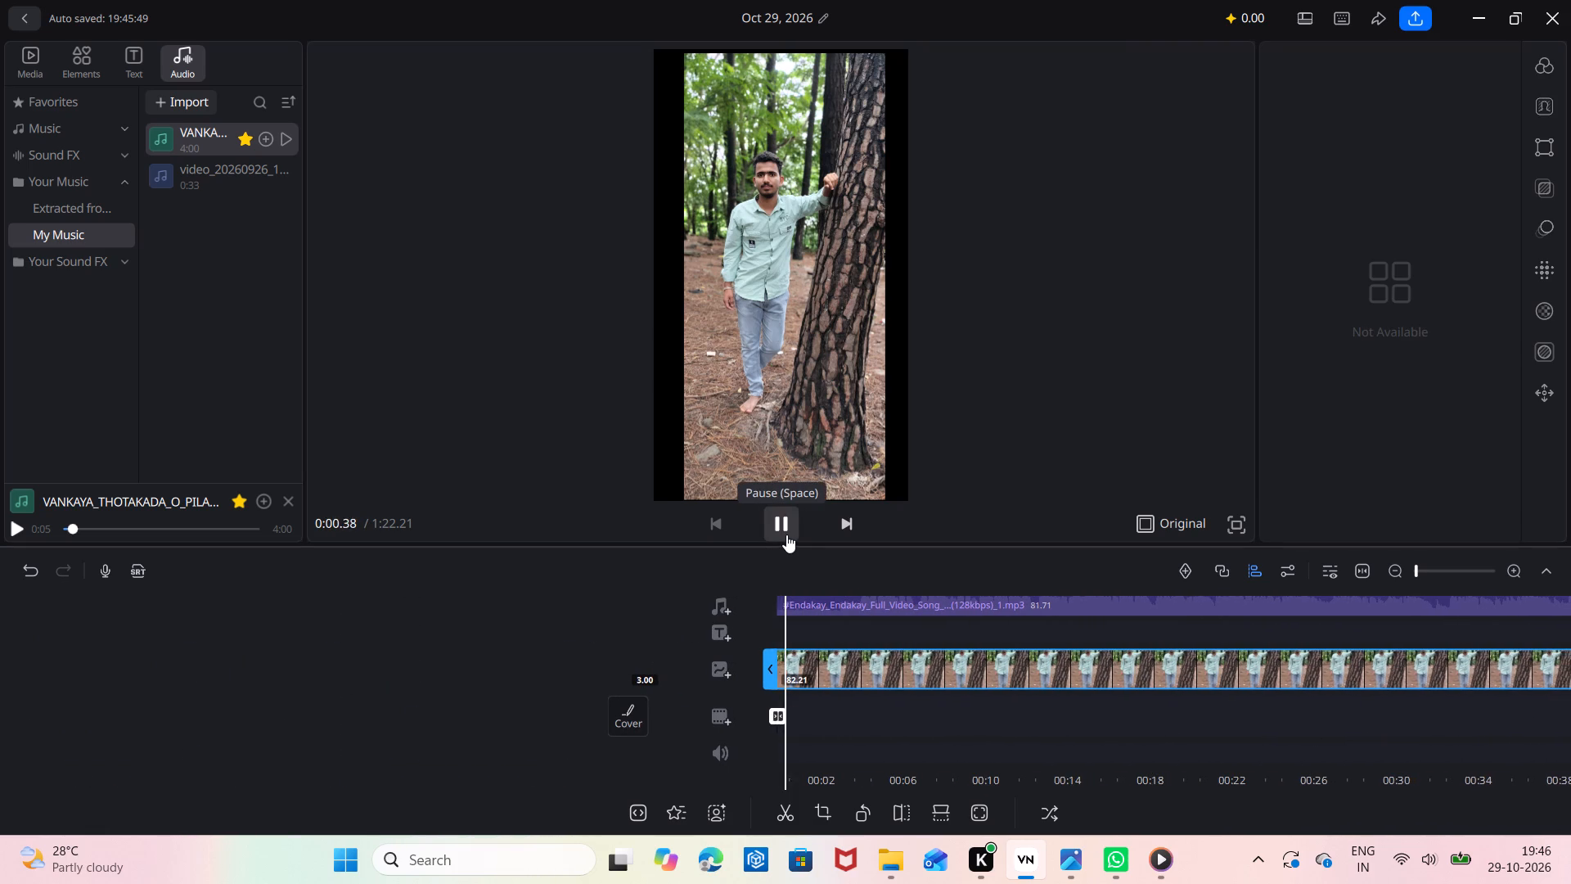
Mute the computer's sound in the system quick settings while the video keeps playing.
click(1430, 859)
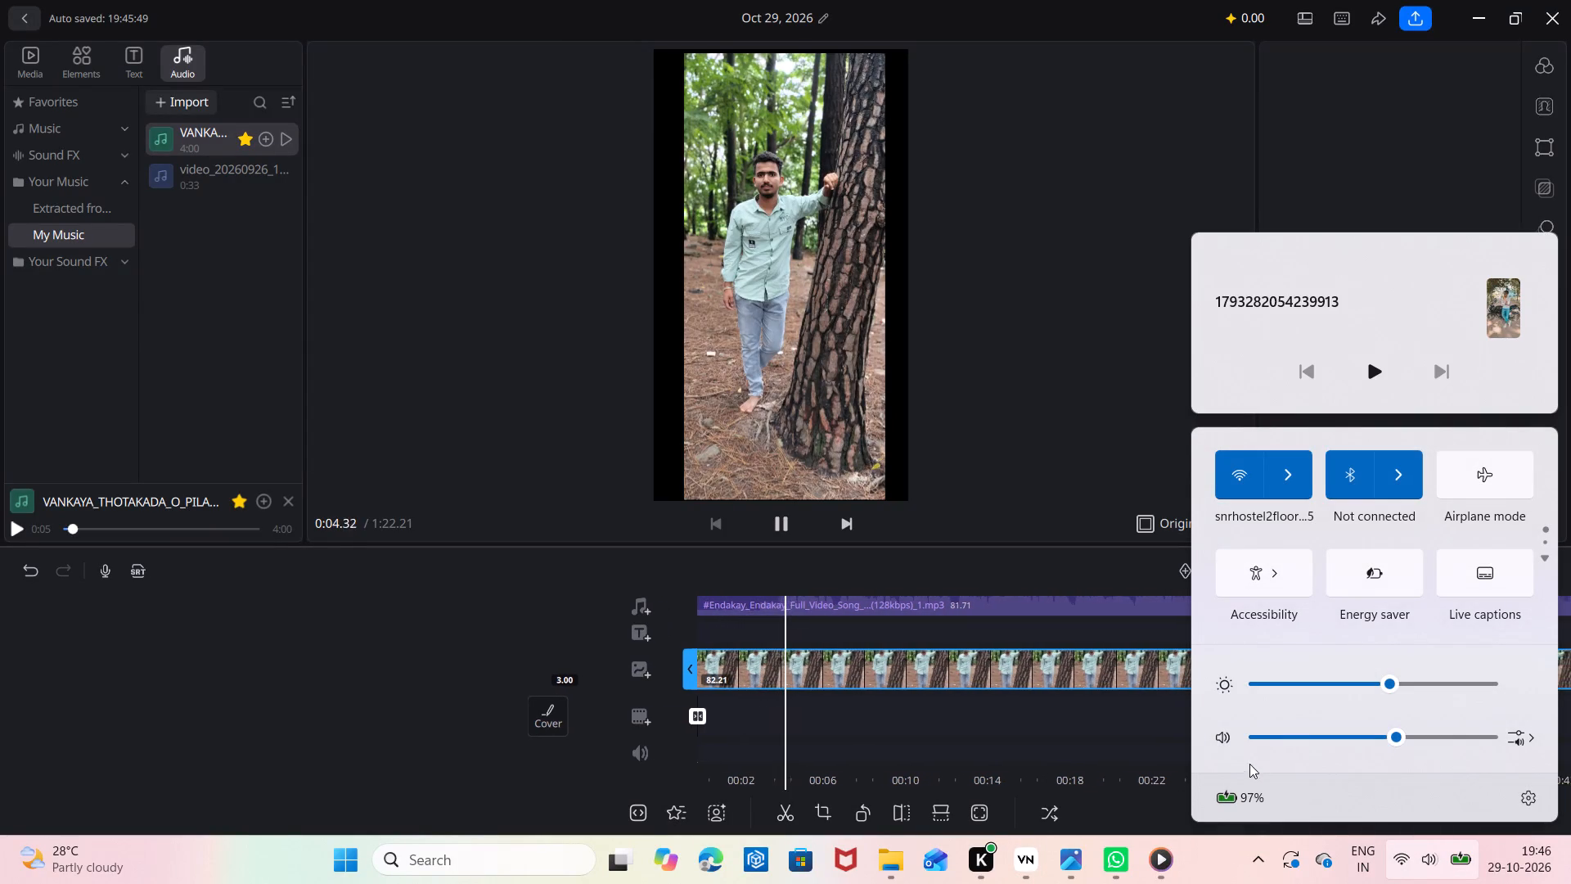
click(1217, 745)
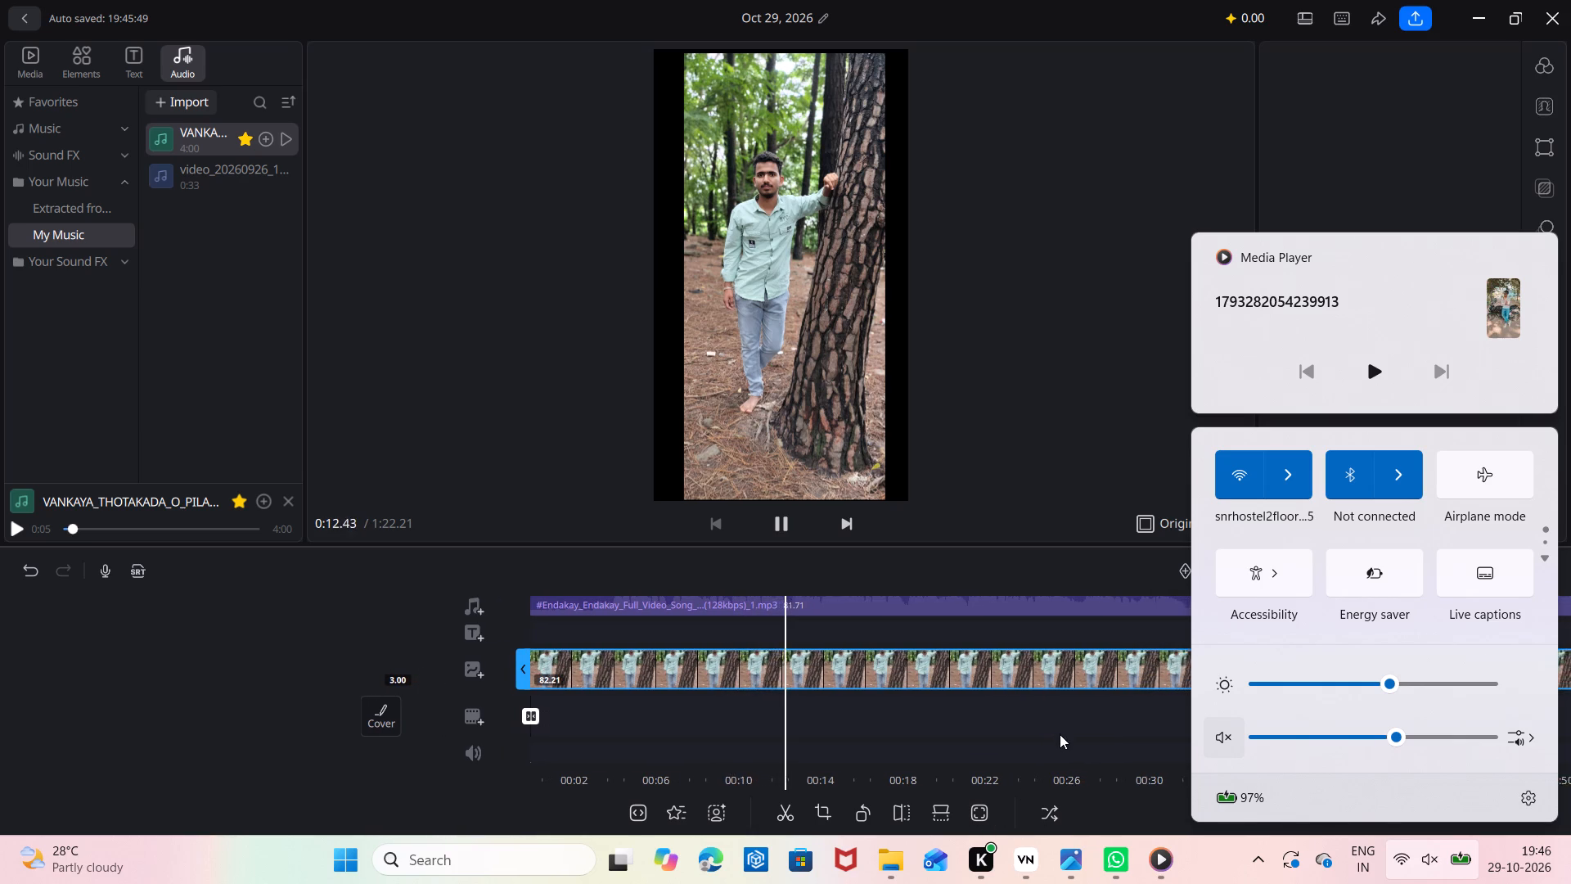
click(1011, 515)
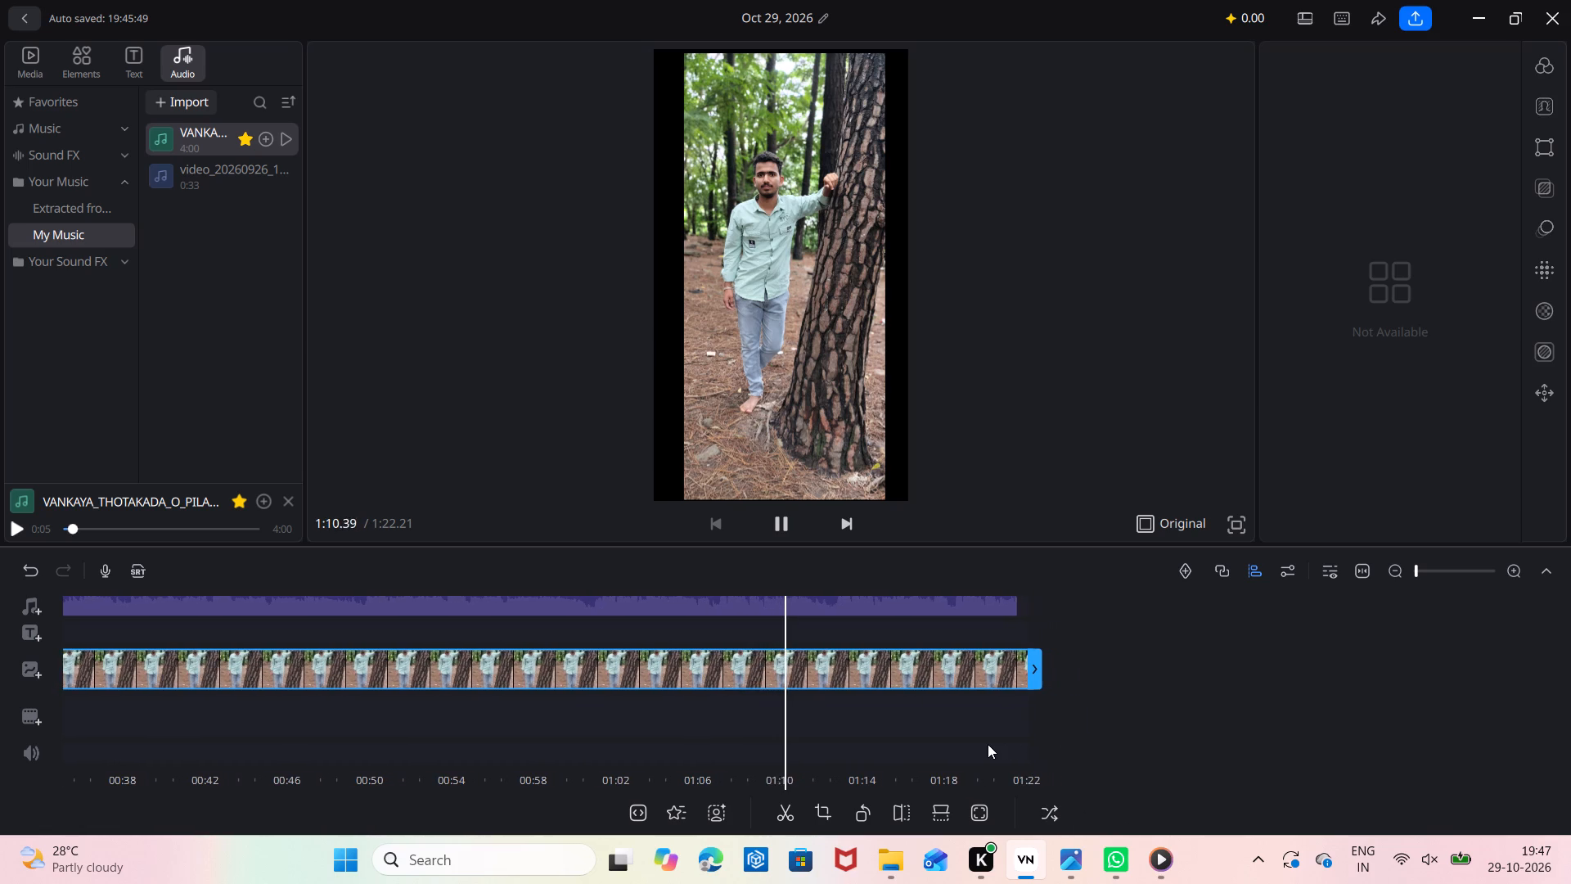
Return to the beginning of the timeline and review the export settings without exporting.
drag(1055, 735, 1570, 718)
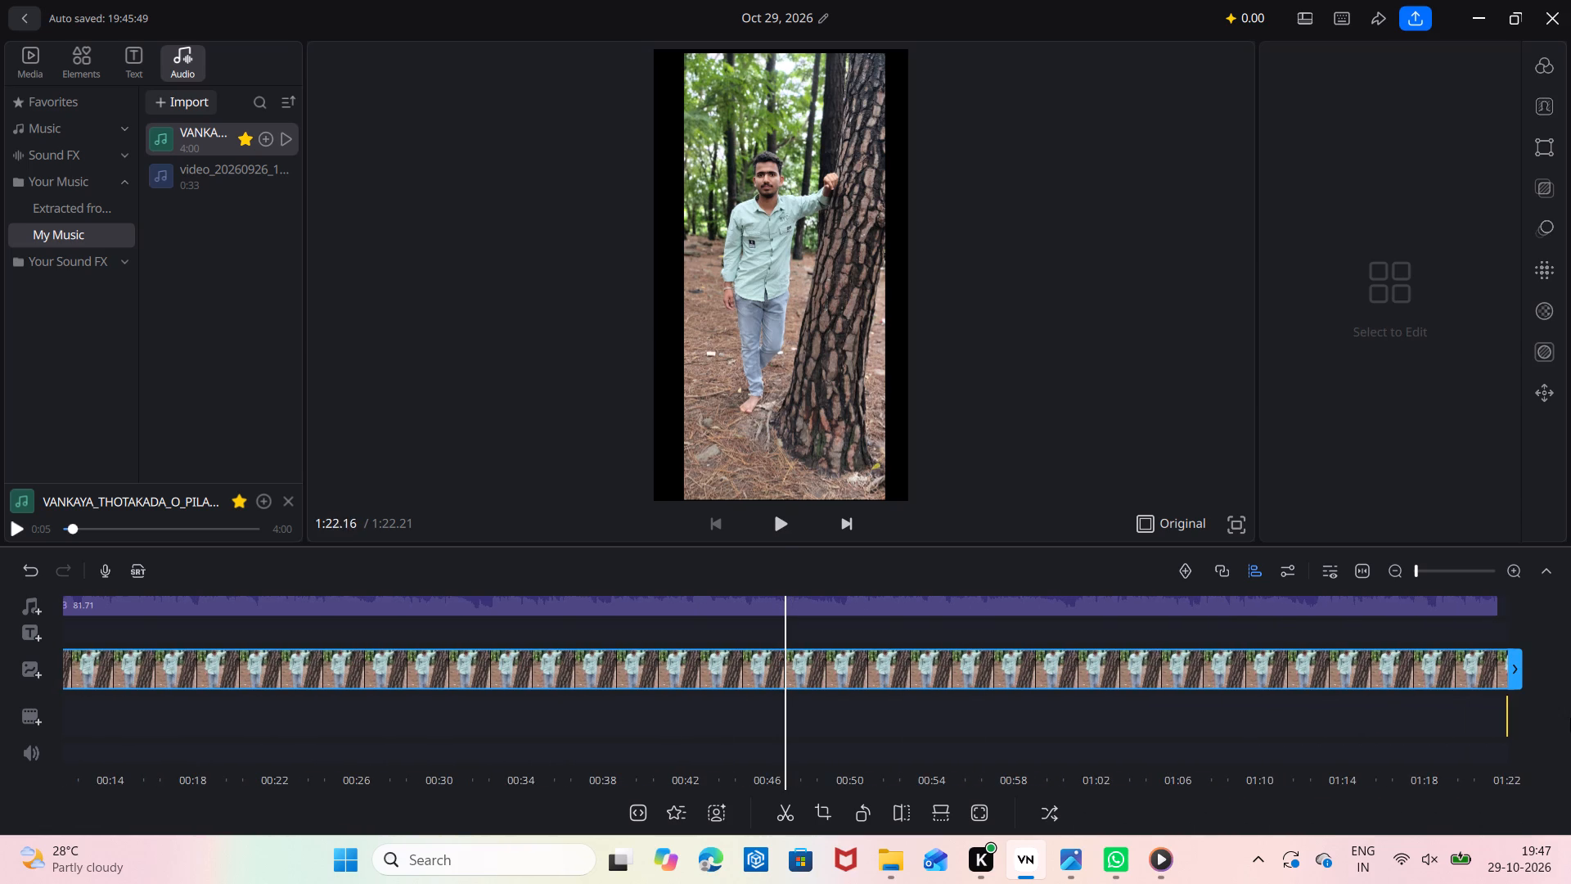
drag(884, 736, 1570, 729)
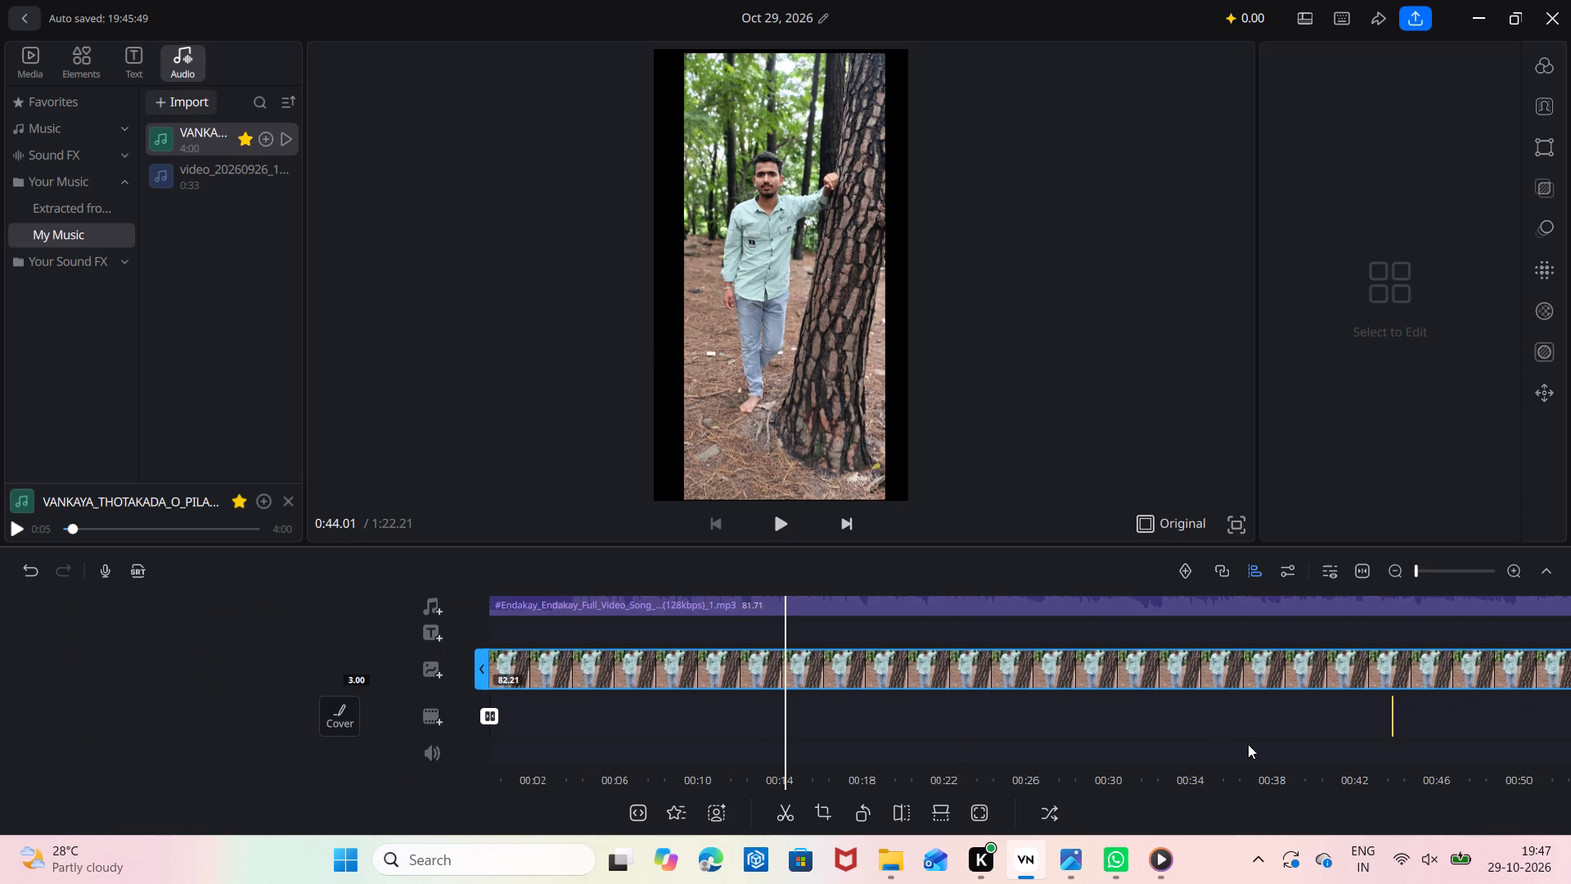
drag(935, 749, 1356, 745)
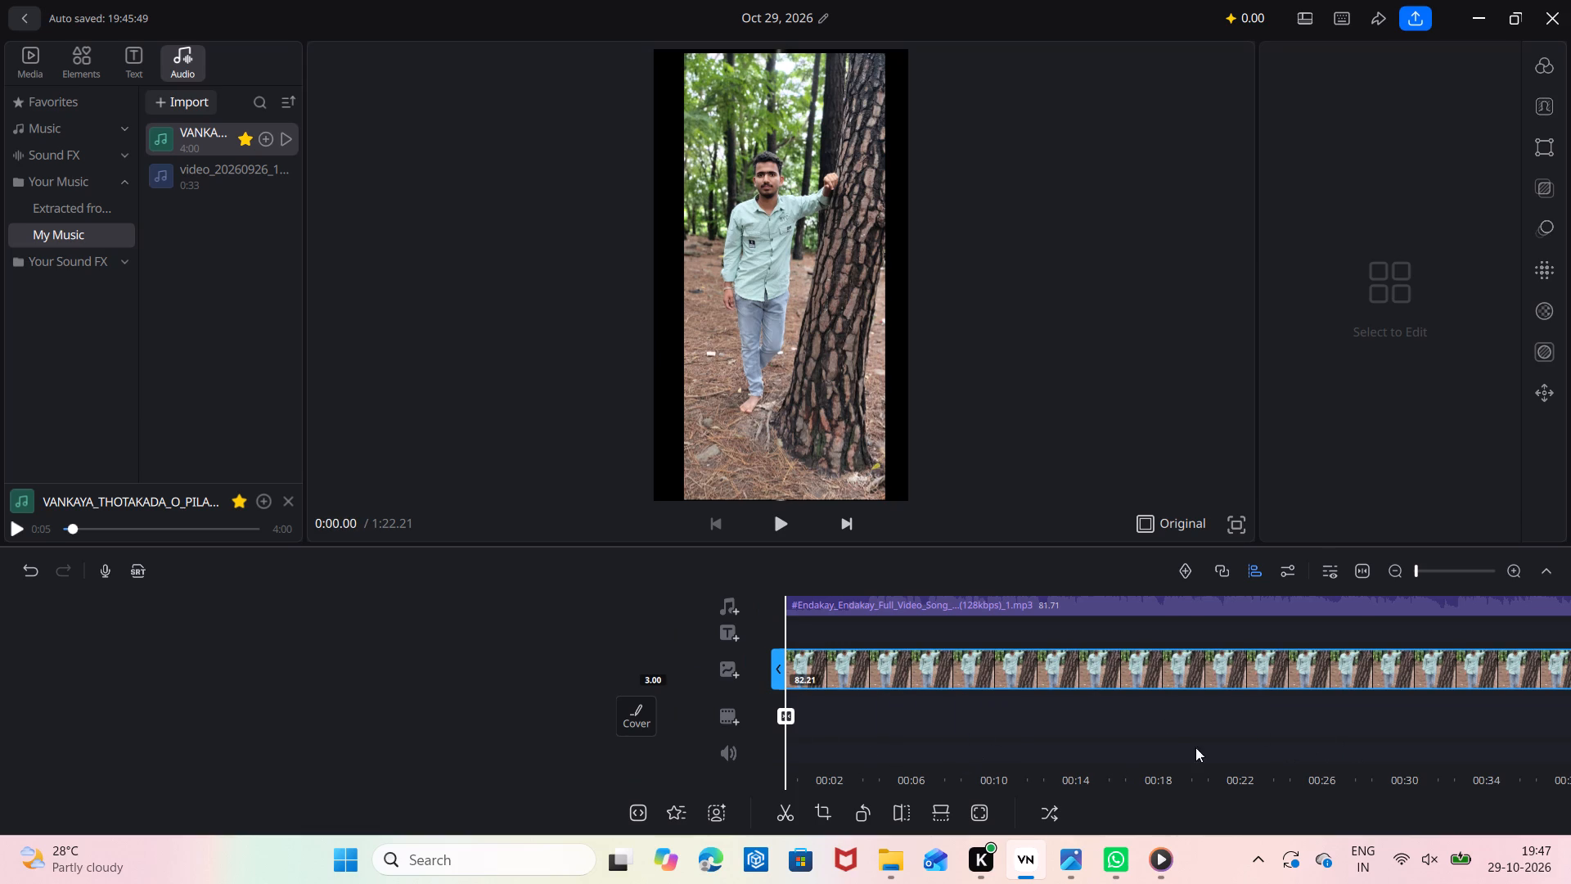
click(1416, 9)
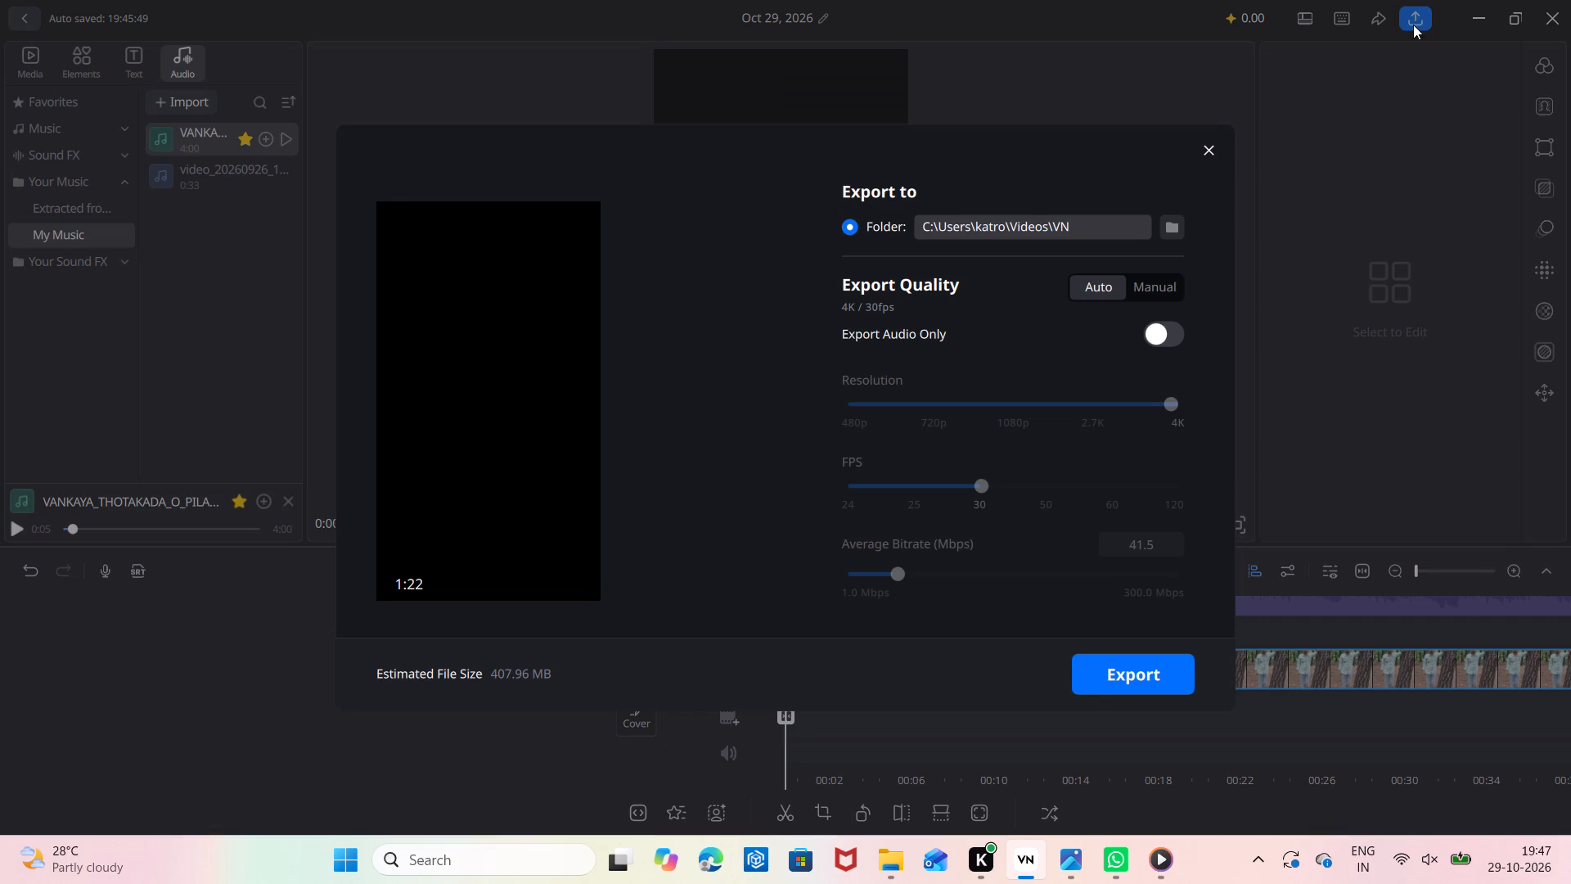
click(1236, 734)
click(1202, 156)
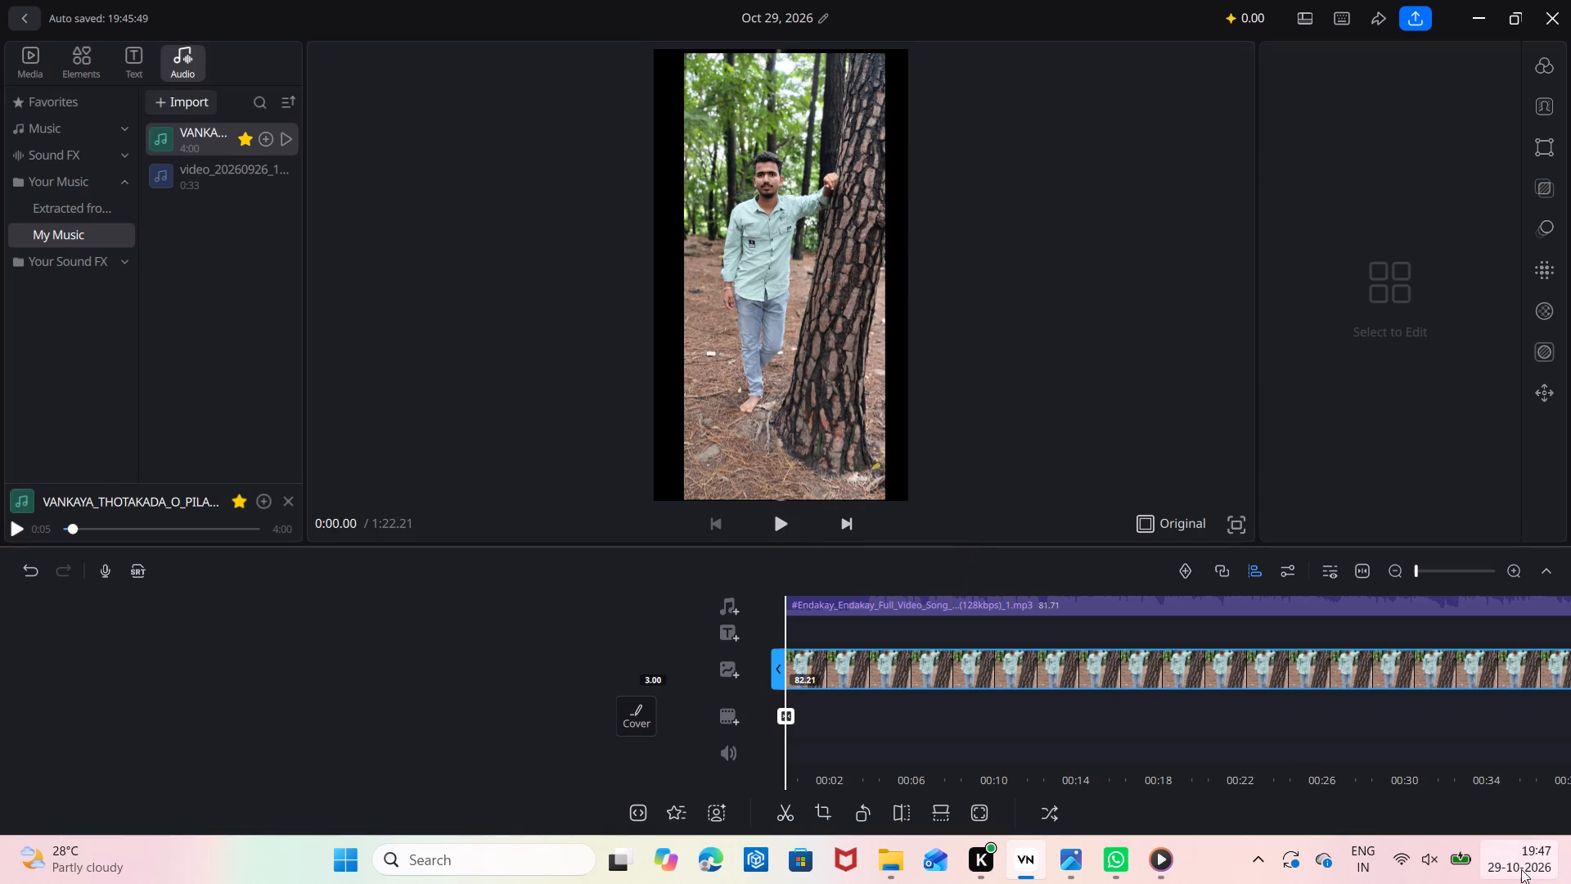
Unmute the system sound, play the video from the beginning, and mute the system sound again during playback.
click(1425, 864)
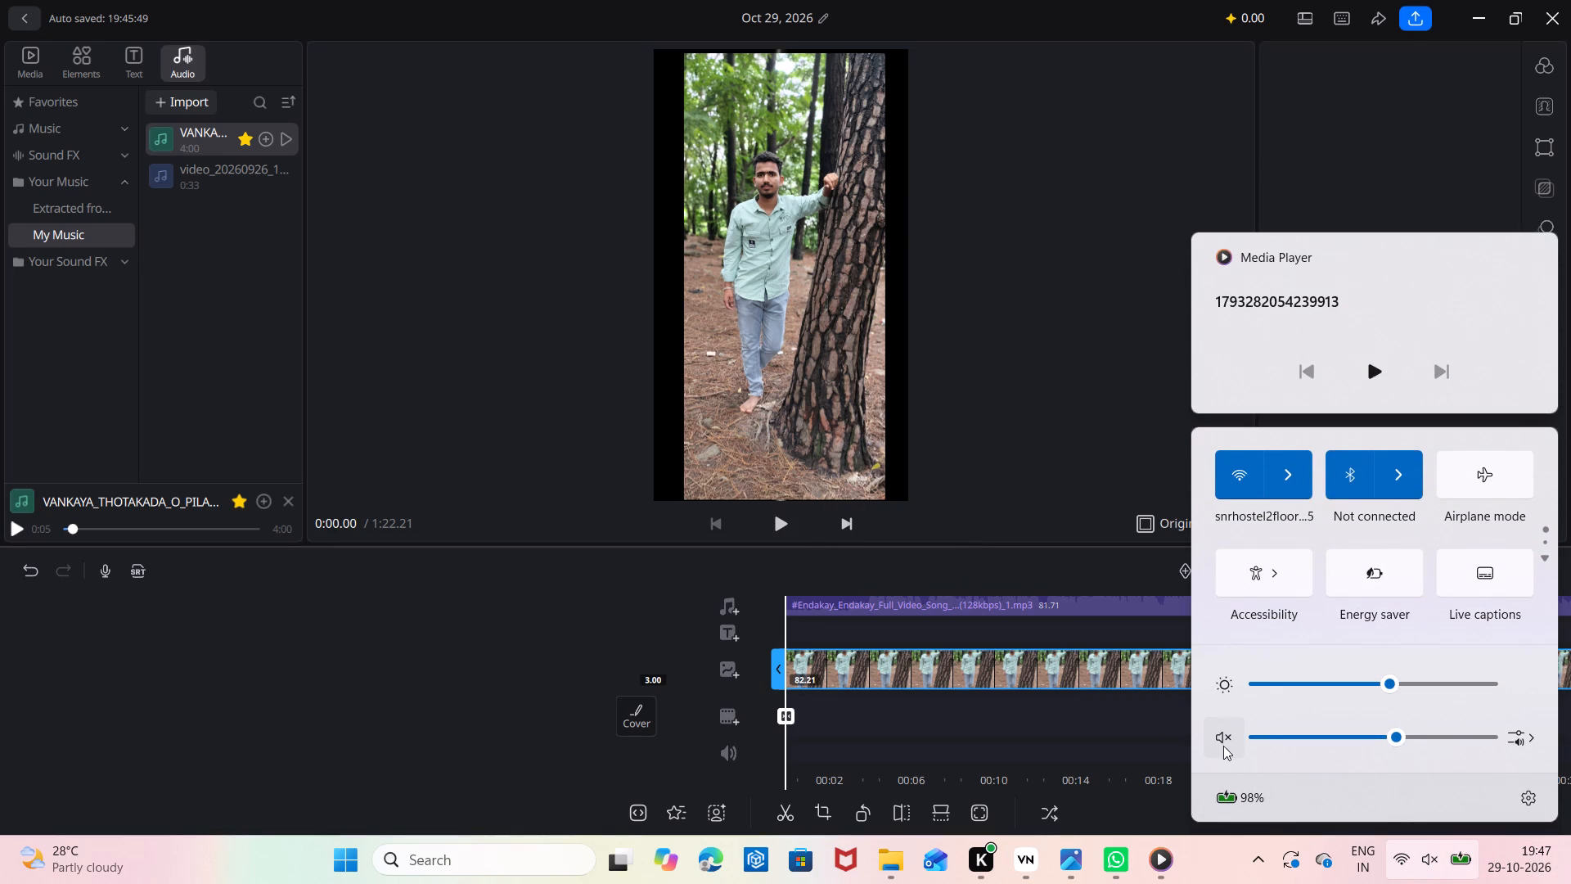
click(1216, 733)
click(792, 530)
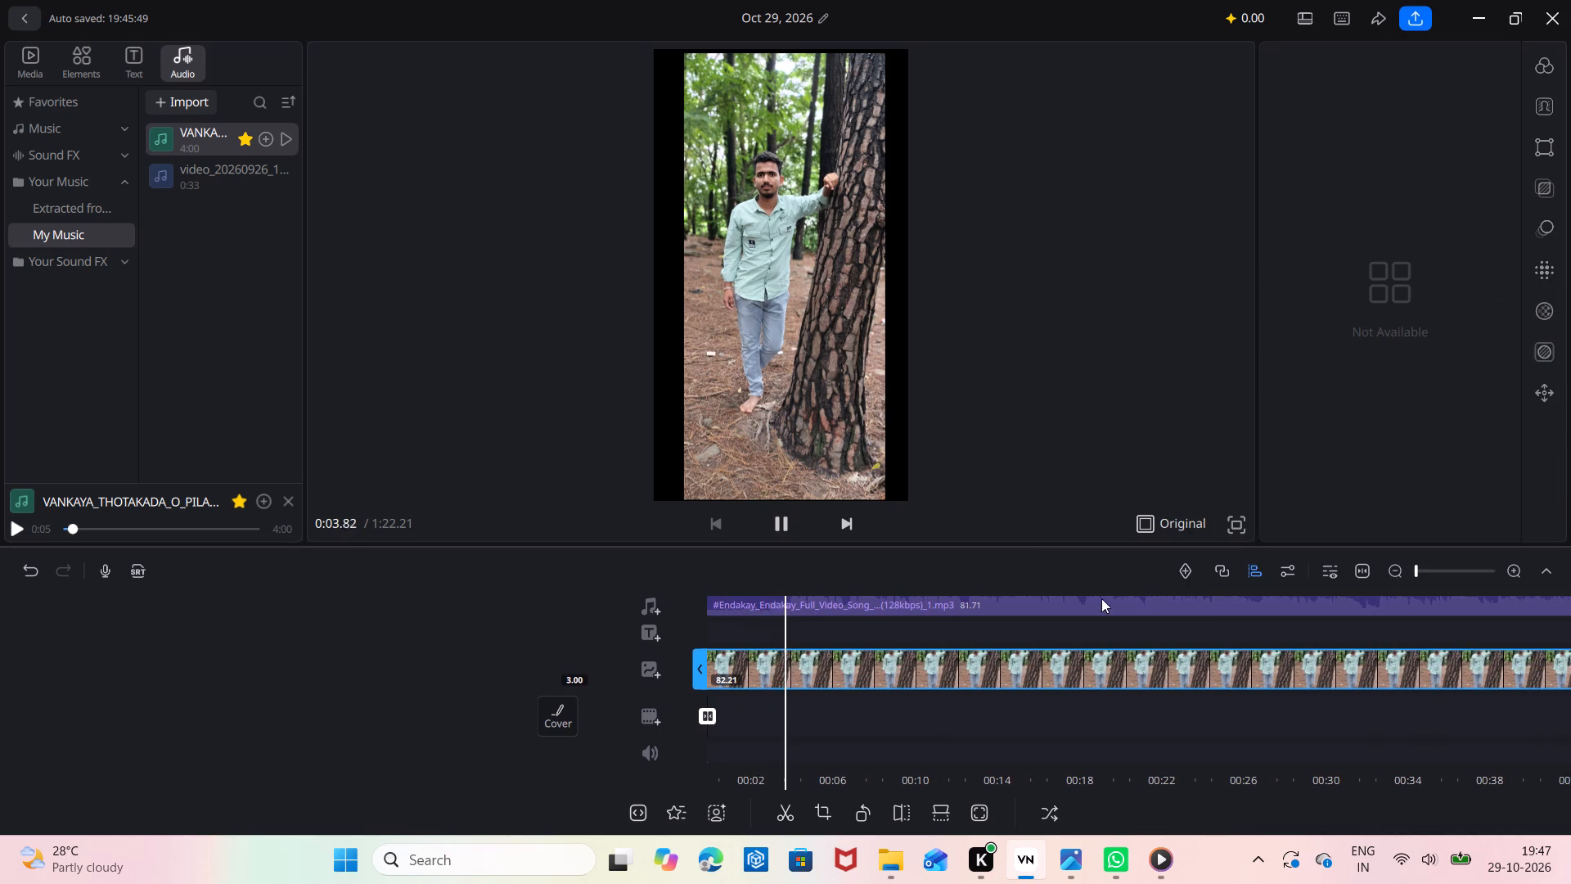
click(1422, 864)
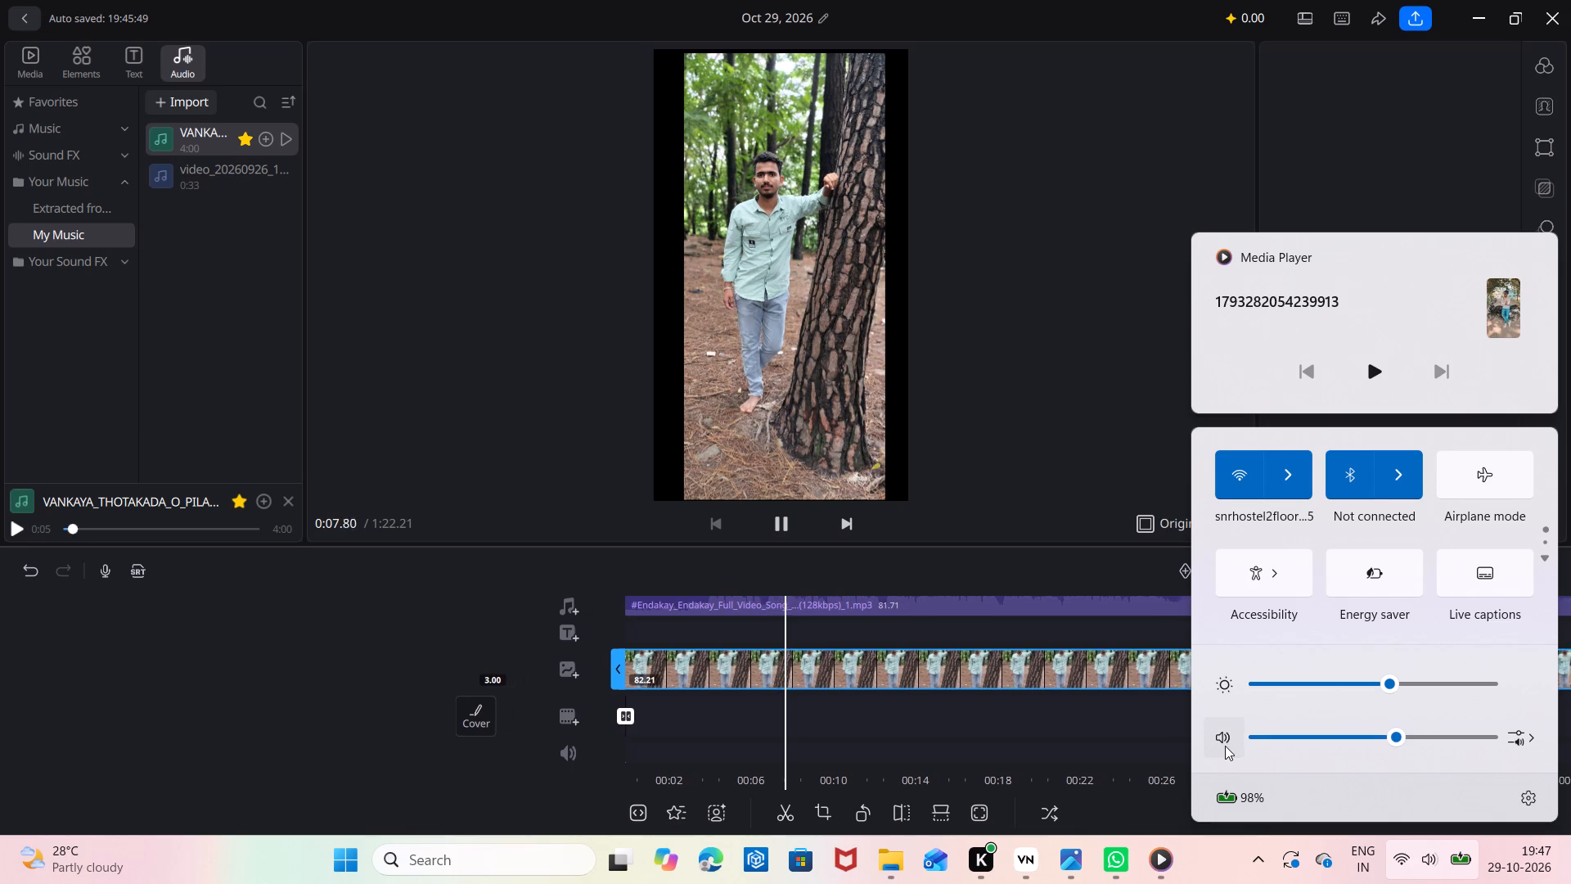
click(1225, 746)
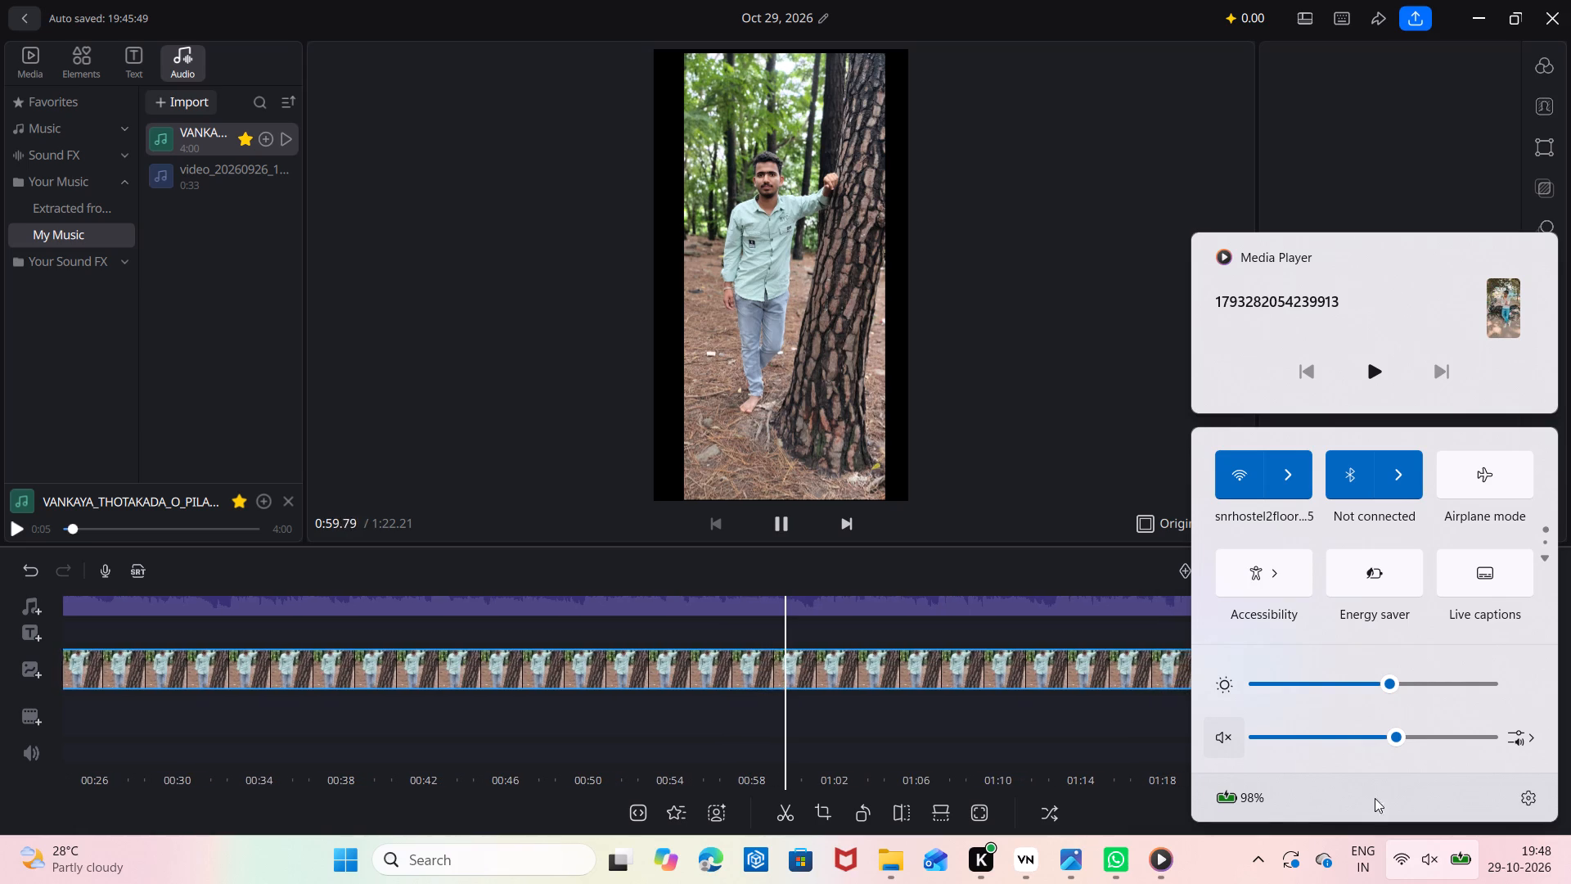
Briefly unmute the system sound to hear the song near the end of playback, mute it again, and return to the editor.
click(1218, 742)
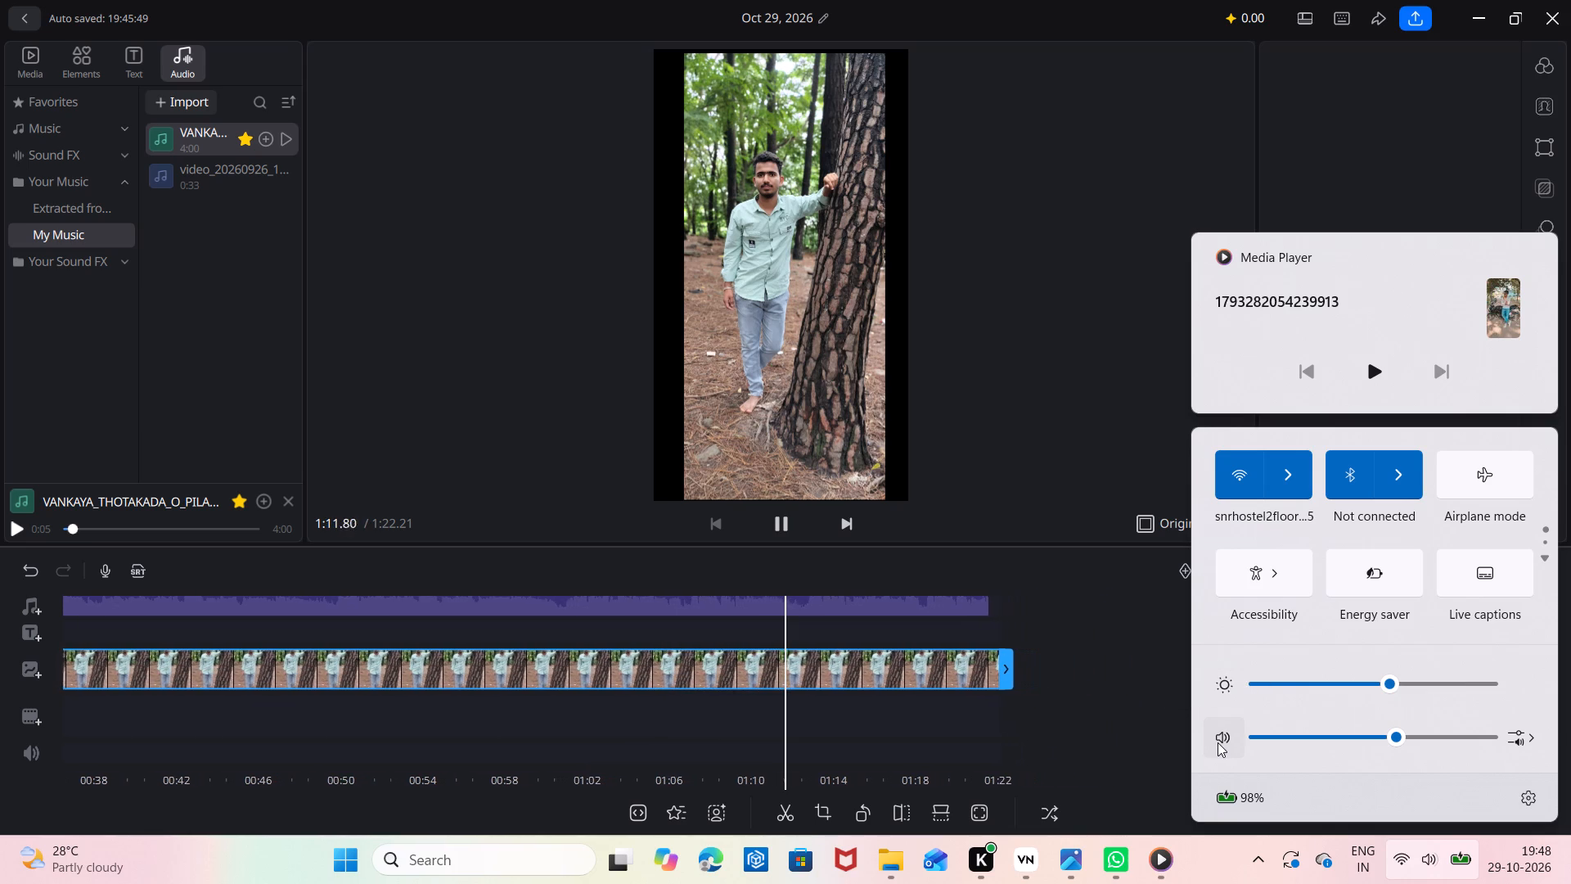
click(1218, 742)
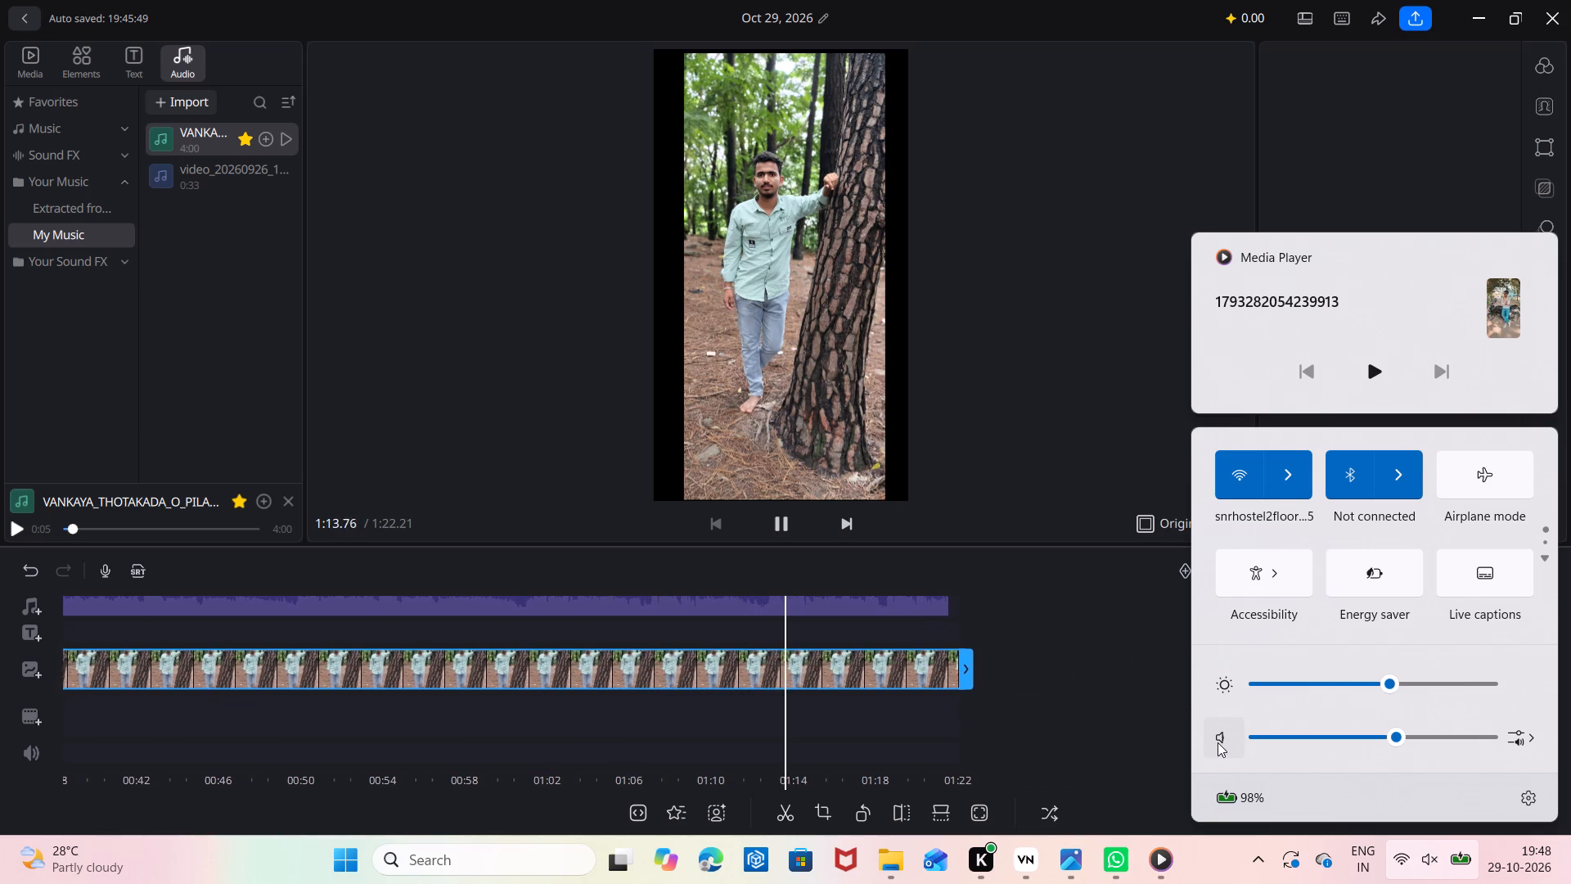
click(1358, 72)
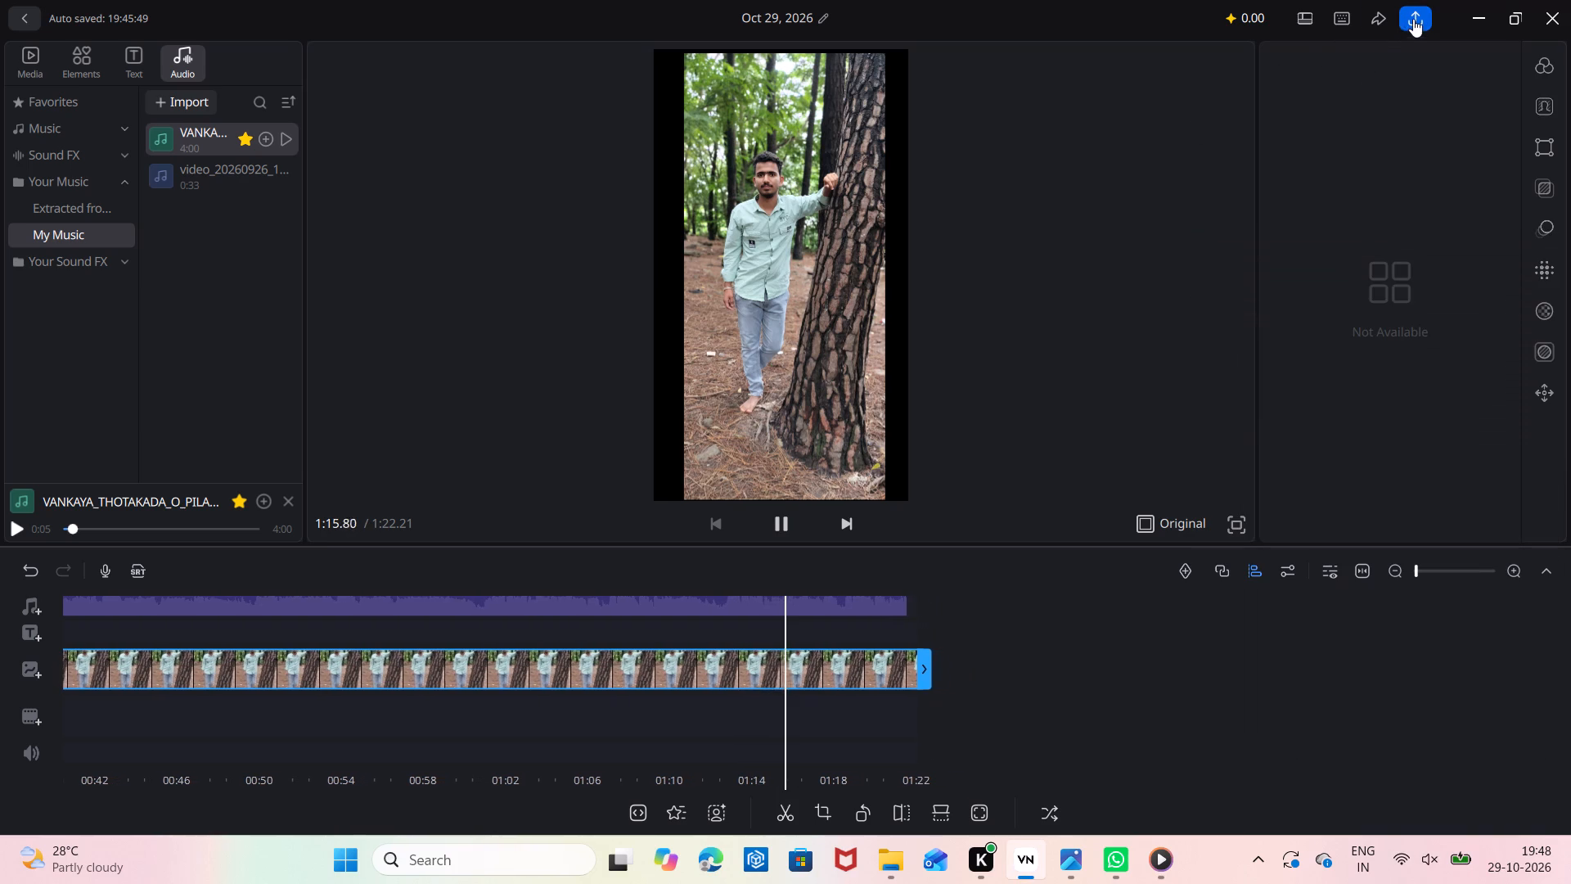
Export the full video to the Videos\VN folder with automatic quality at 4K and 30 fps.
click(1413, 19)
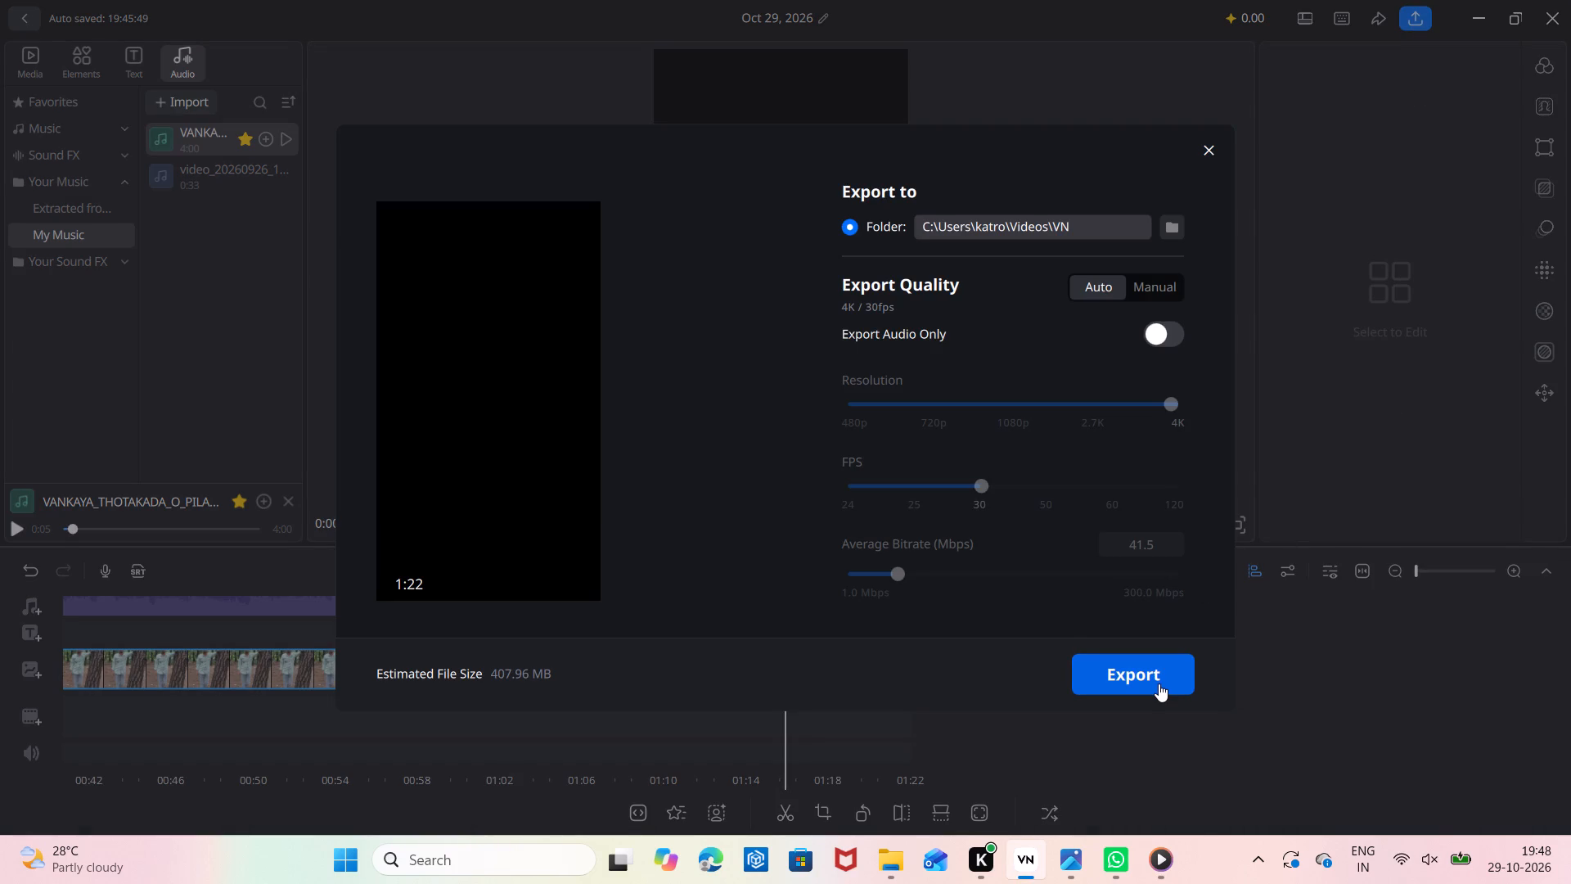
click(1159, 683)
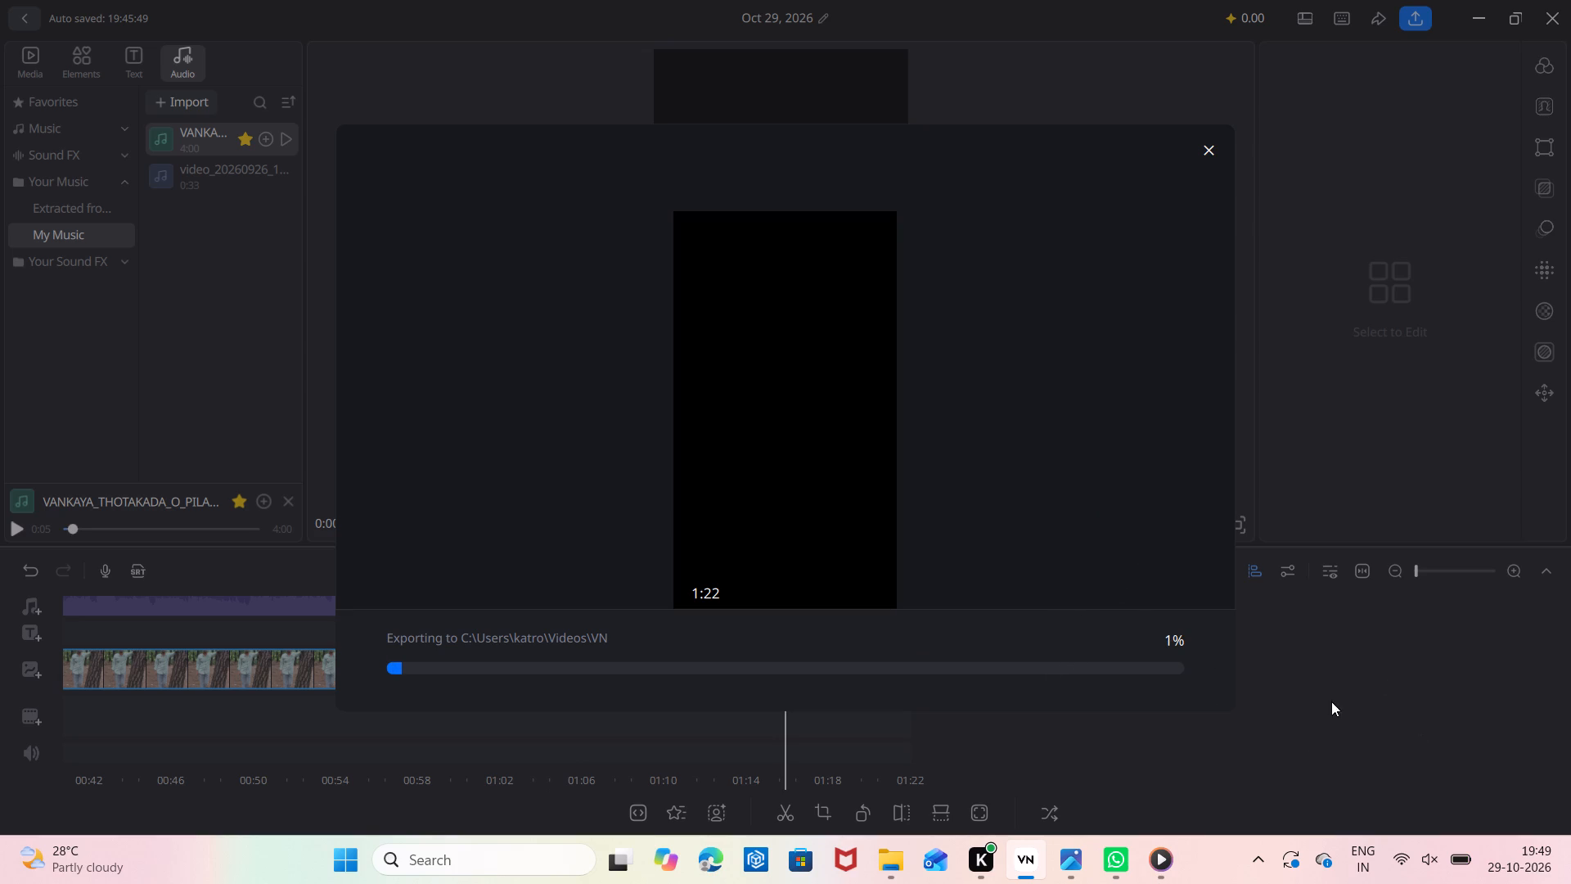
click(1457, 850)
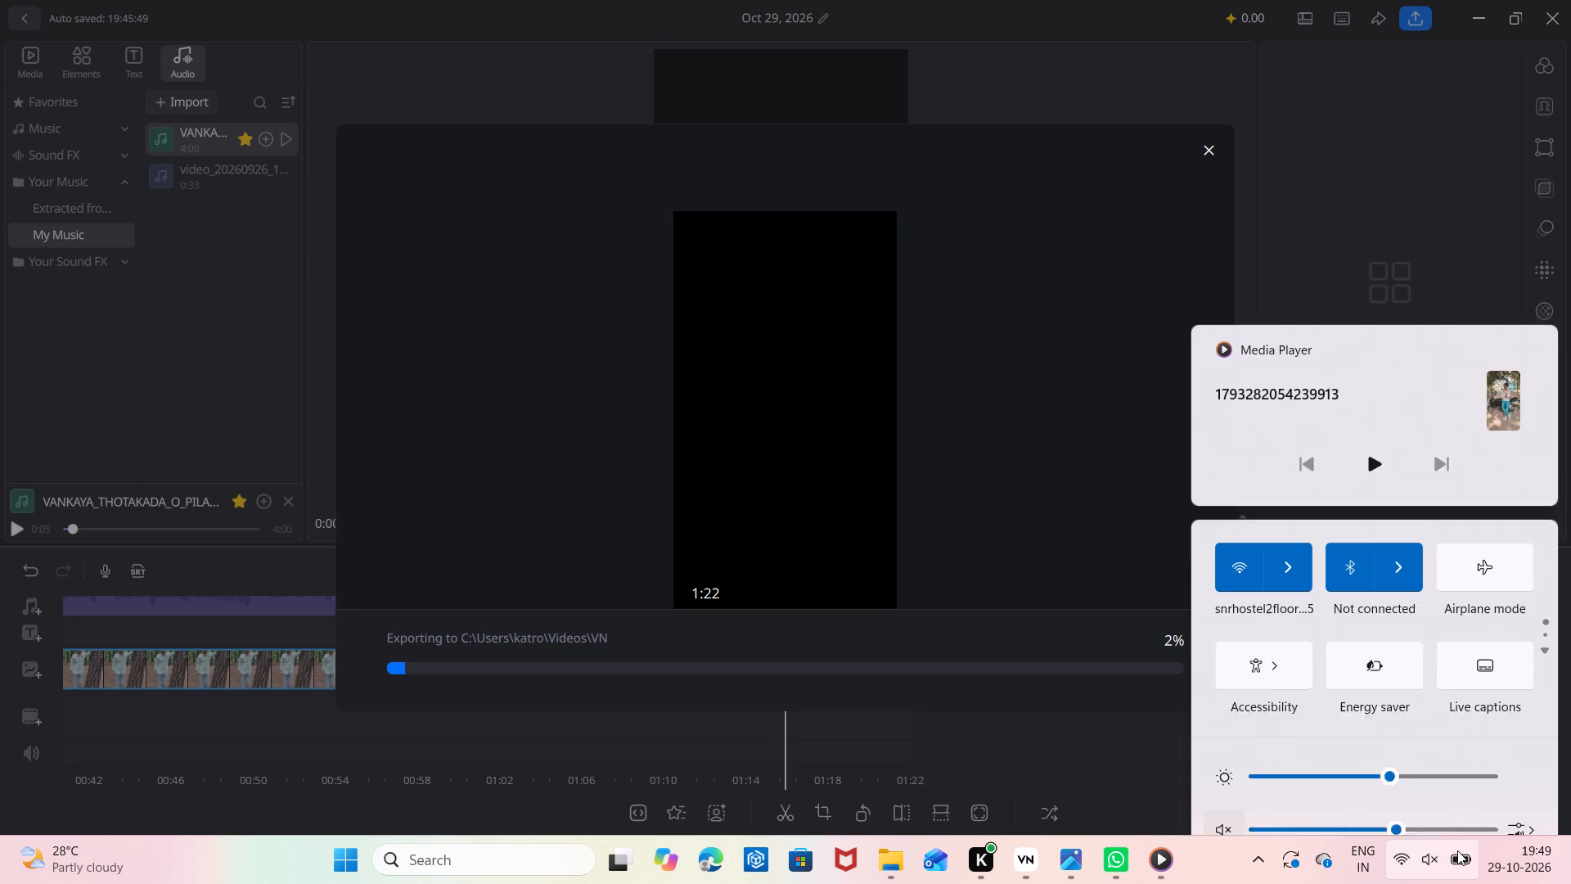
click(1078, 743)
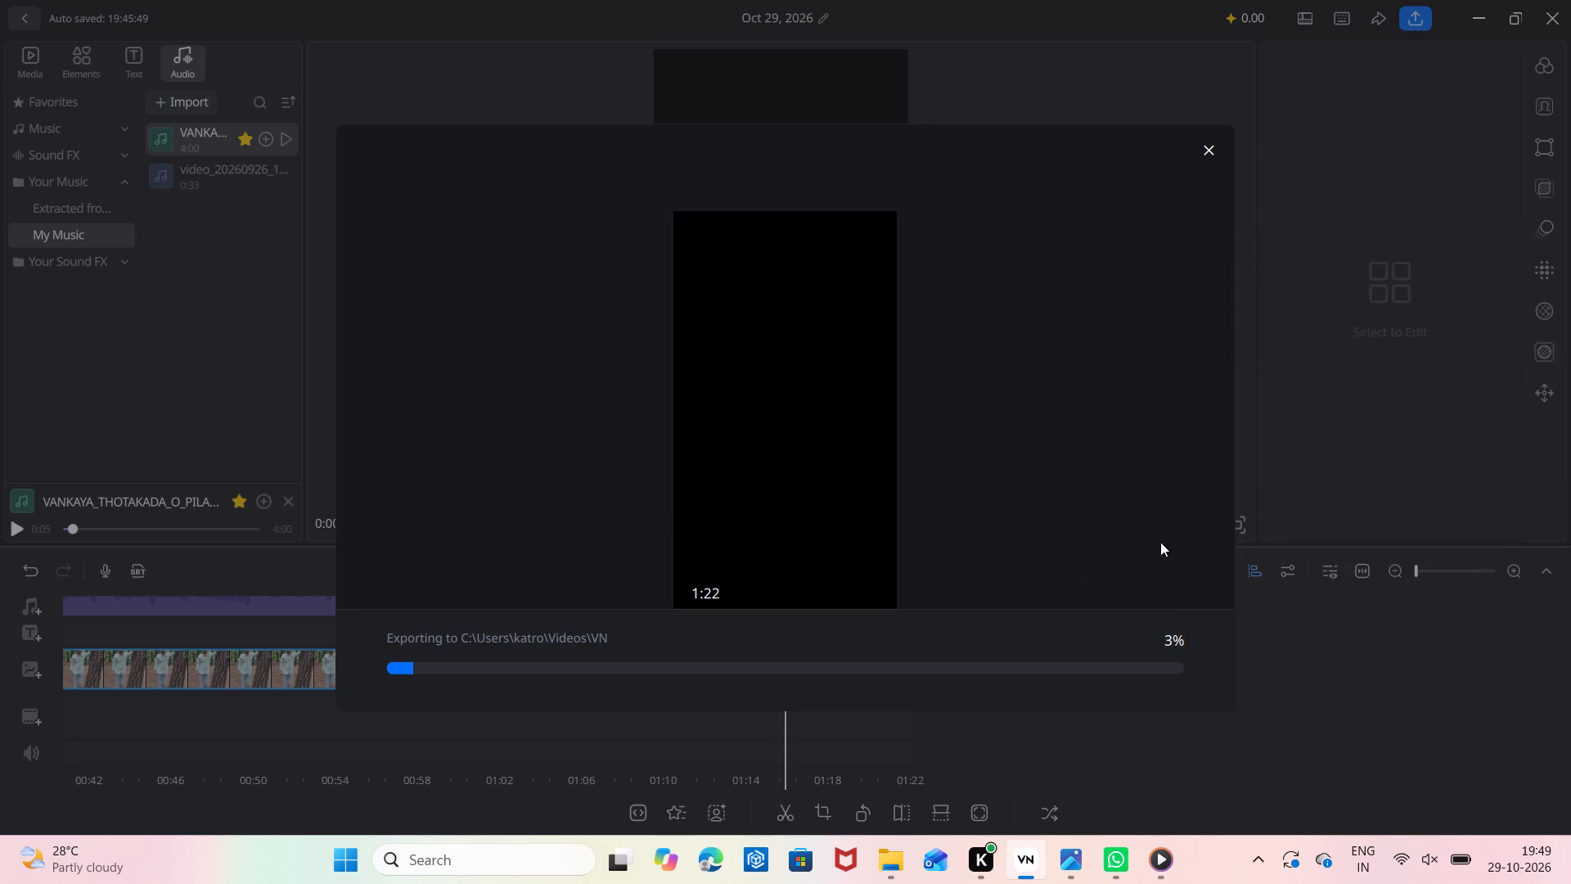